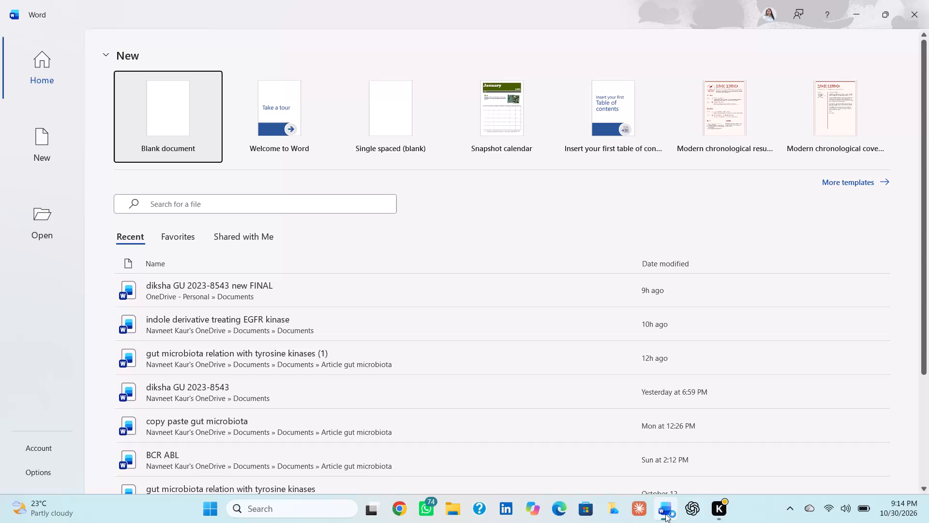
# Open the recent document whose file name ends in "new FINAL".
pyautogui.doubleClick(441, 298)
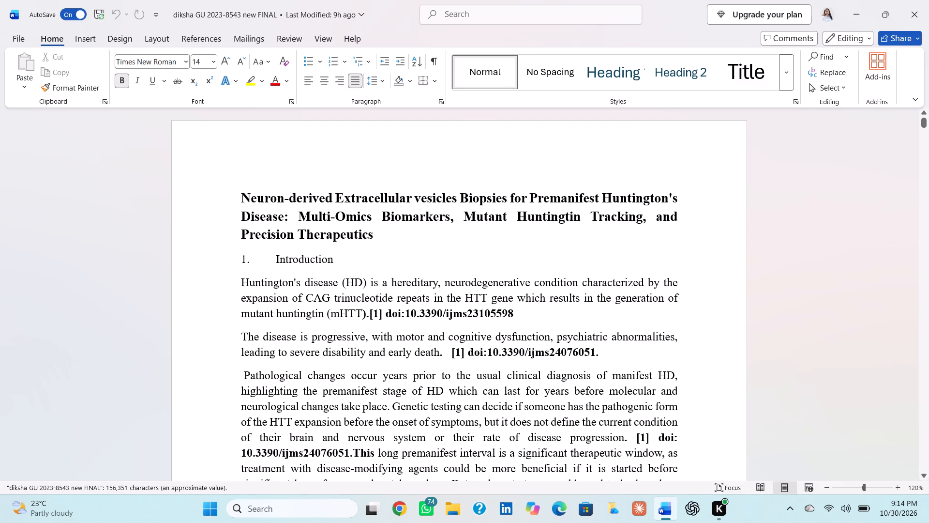
# Remove the bold formatting from the word "This" before "long premanifest interval" in the Introduction's third paragraph.
pyautogui.click(381, 311)
pyautogui.click(378, 311)
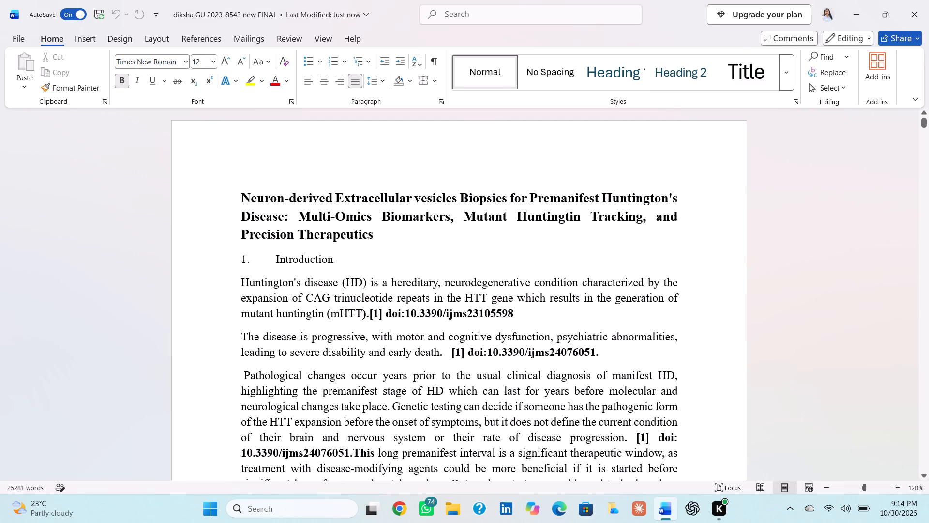
pyautogui.scroll(-1, 381, 315)
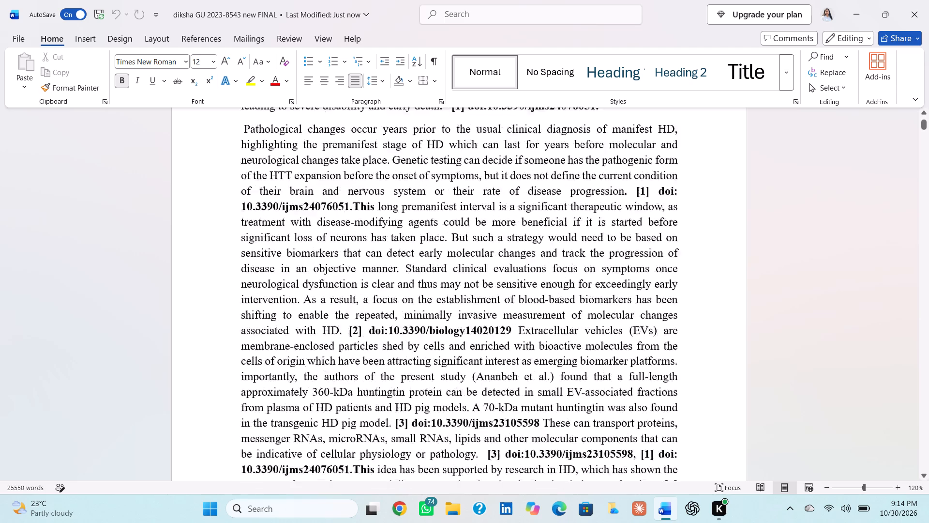
pyautogui.scroll(-1, 381, 315)
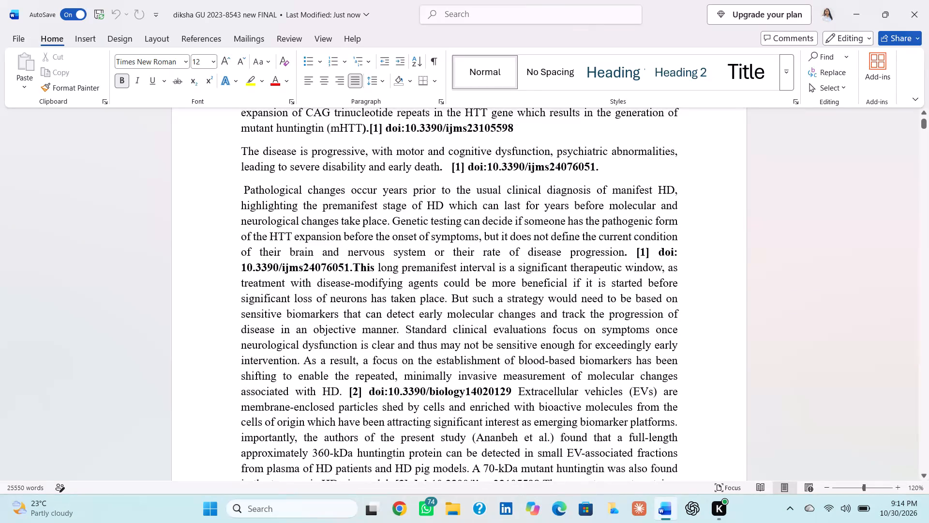
pyautogui.scroll(-1, 381, 315)
pyautogui.scroll(1, 381, 315)
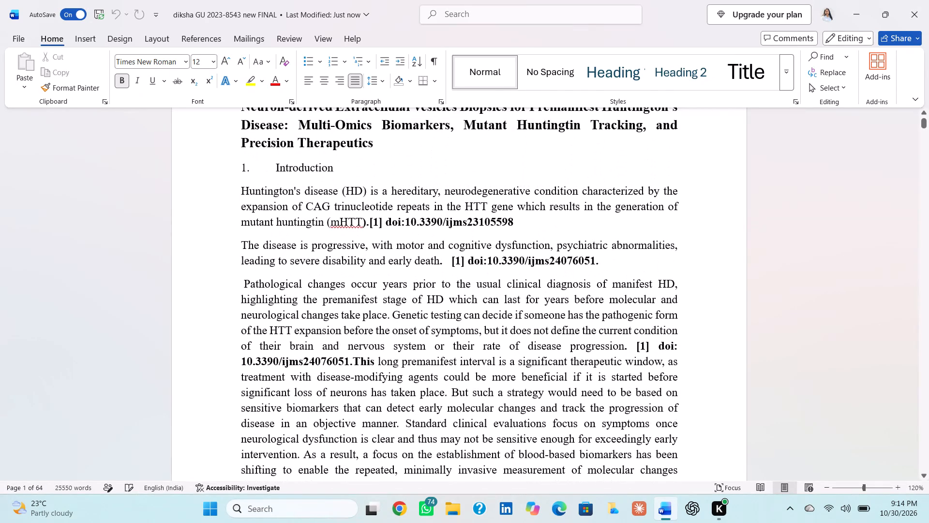
pyautogui.click(353, 359)
pyautogui.moveTo(354, 360); pyautogui.dragTo(362, 361, button='right')
pyautogui.moveTo(362, 361); pyautogui.dragTo(382, 366, button='right')
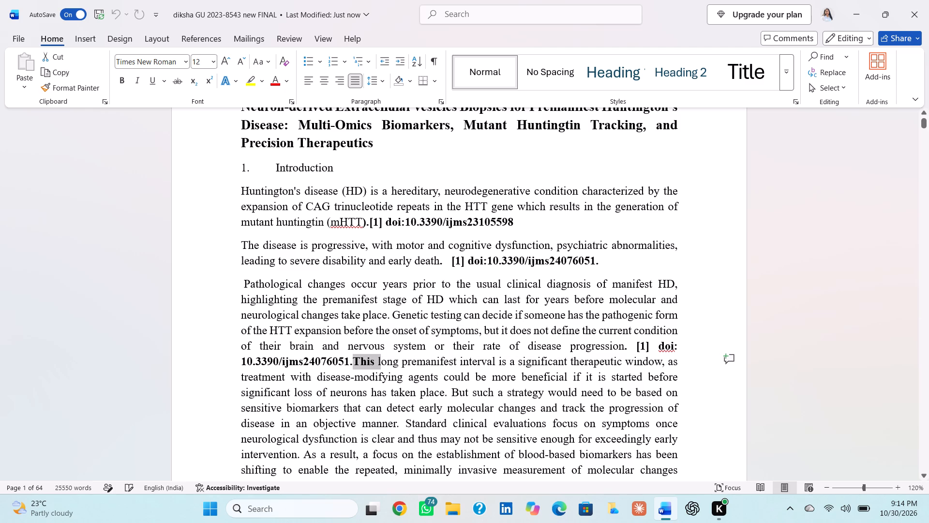
pyautogui.click(225, 236)
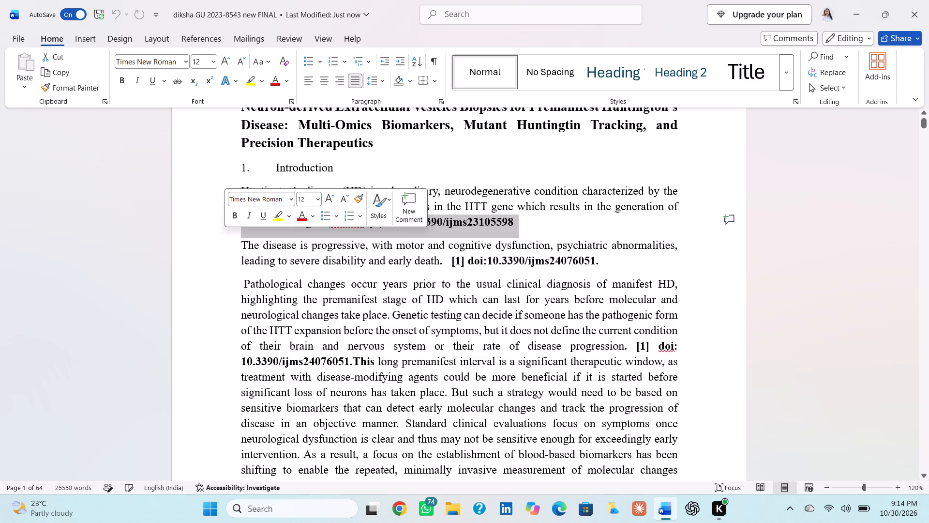
pyautogui.click(383, 370)
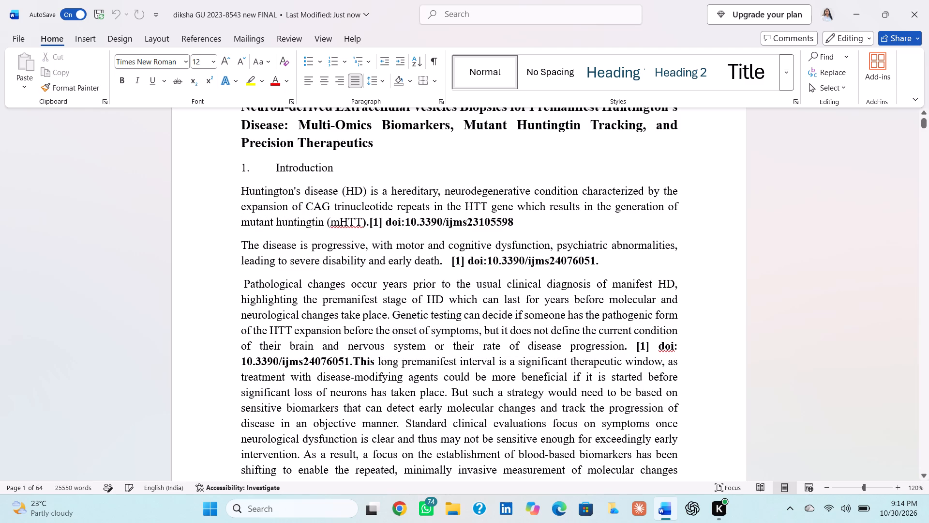
pyautogui.moveTo(355, 357); pyautogui.dragTo(376, 366)
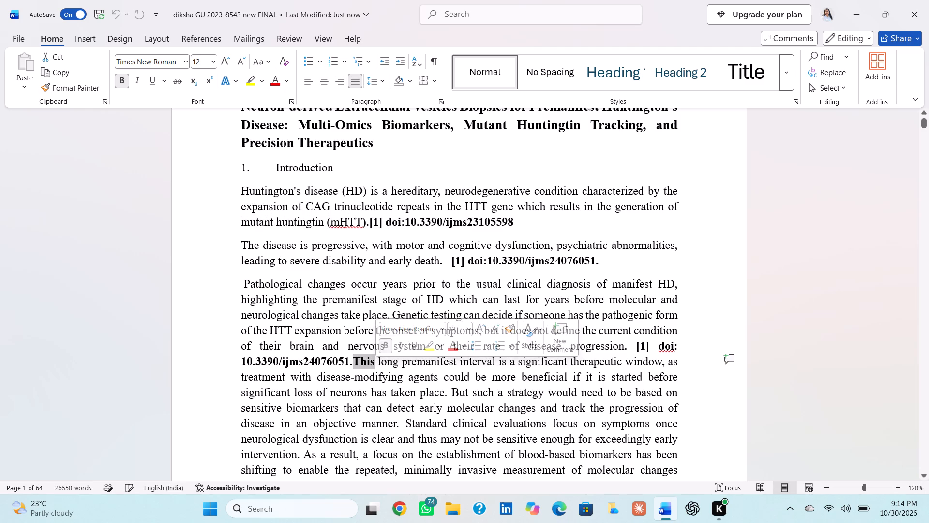
pyautogui.click(124, 83)
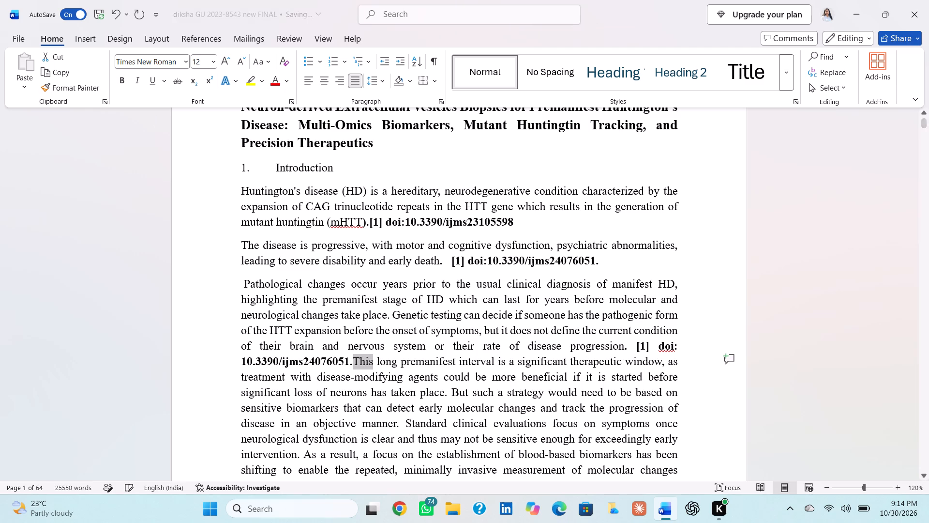
pyautogui.click(414, 364)
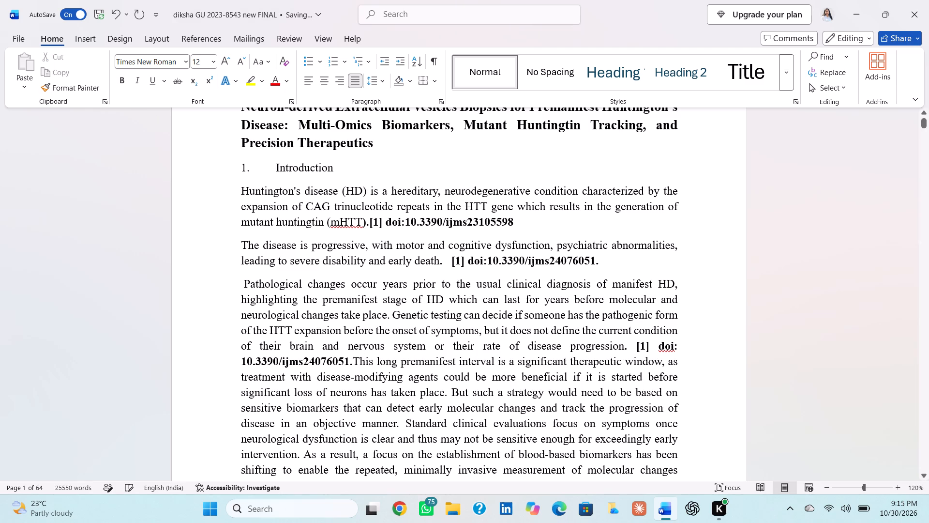
# Switch from the document to WhatsApp.
pyautogui.click(426, 502)
pyautogui.doubleClick(426, 502)
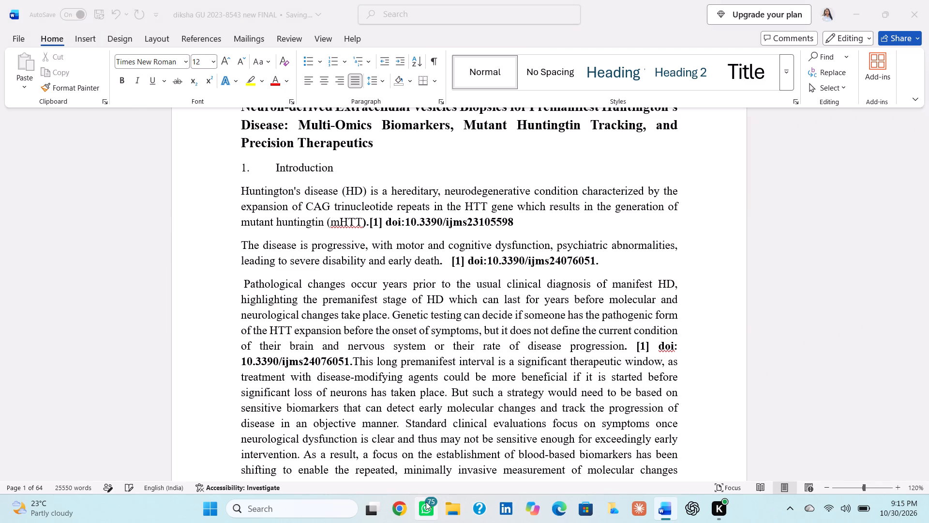
pyautogui.doubleClick(428, 509)
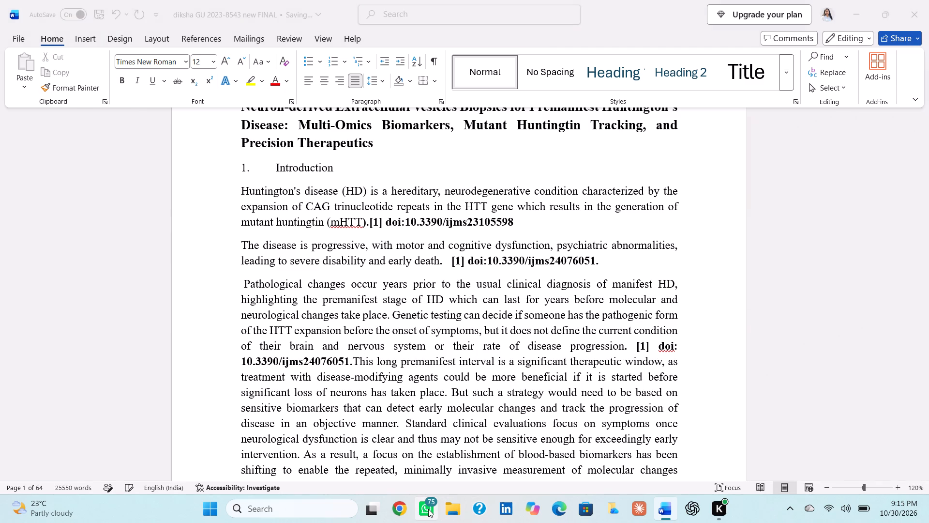
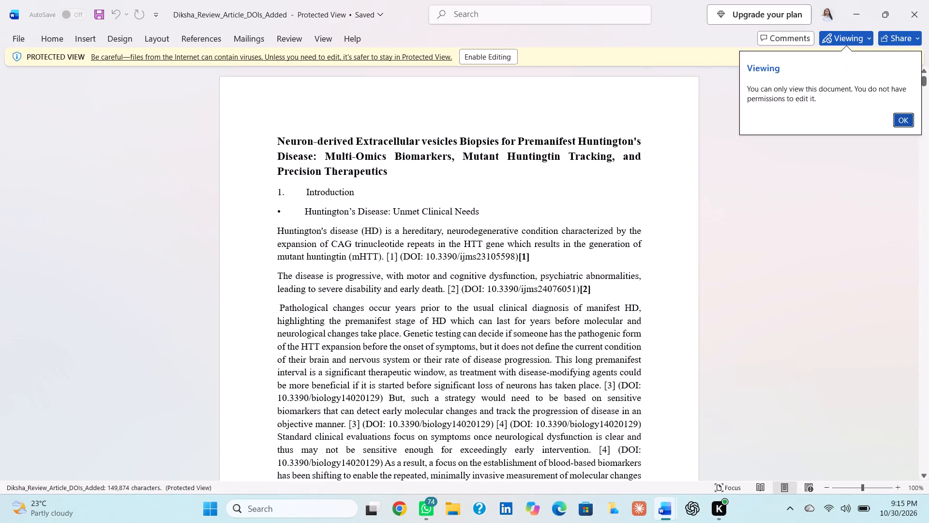
# Look through the first three pages of the DOIs-added review article, checking the in-text citations and bold formatting in sections 1 to 1.2.
pyautogui.scroll(-4, 413, 308)
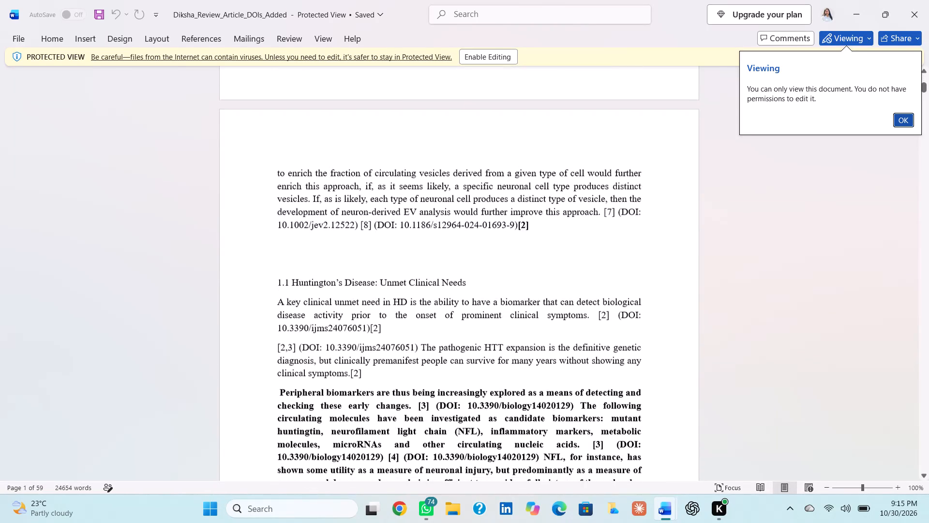
pyautogui.scroll(-3, 413, 308)
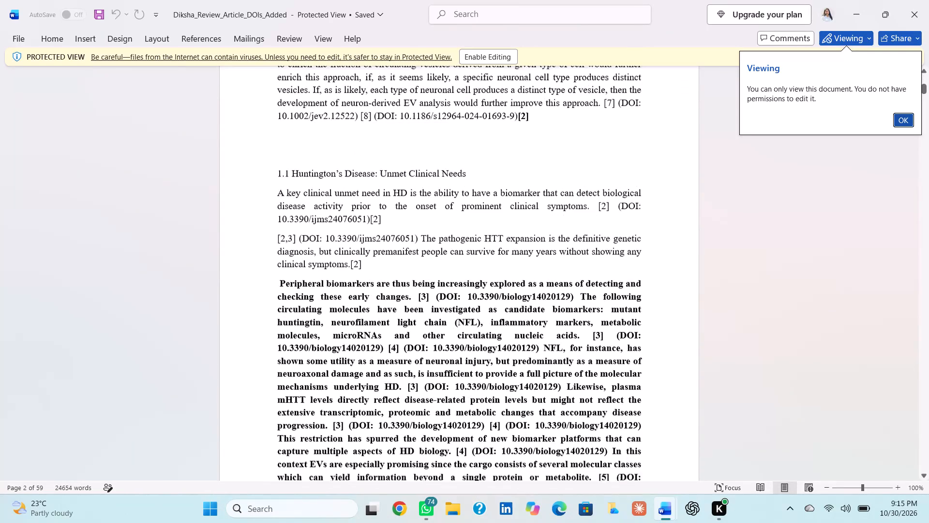
pyautogui.scroll(-3, 413, 308)
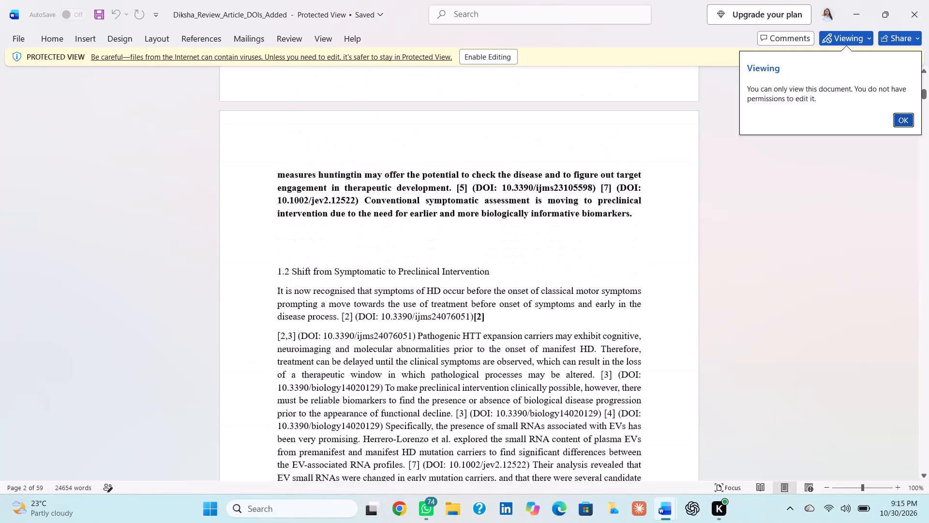
pyautogui.scroll(-1, 413, 308)
pyautogui.scroll(3, 415, 308)
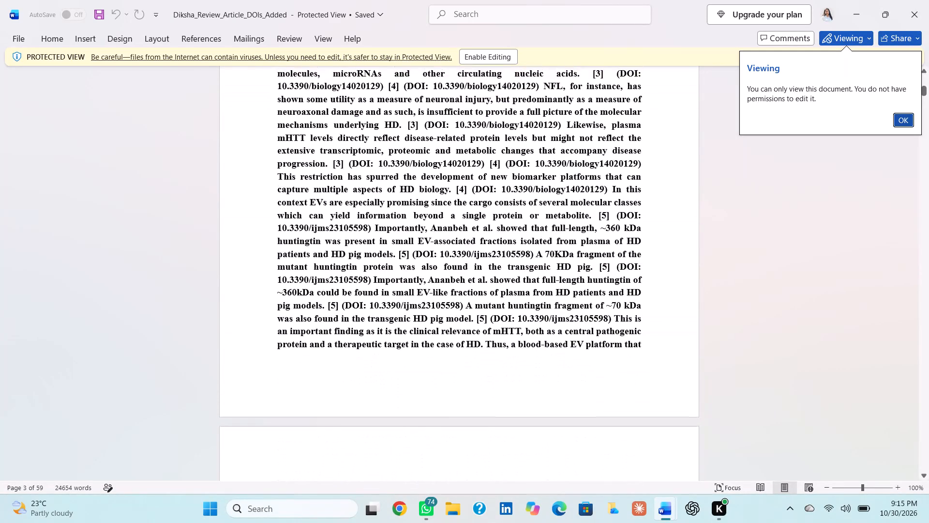
# Enable editing for the protected DOIs-added review article.
pyautogui.click(491, 61)
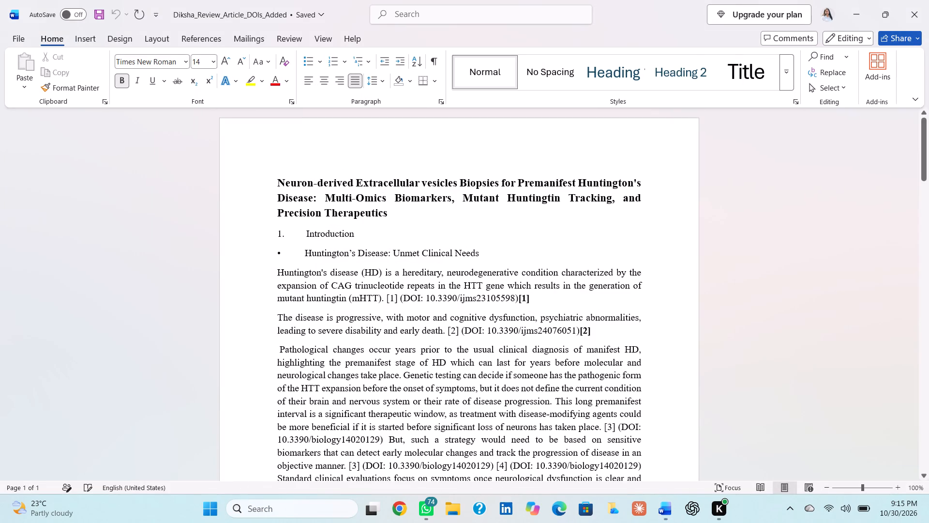
# Delete the bold "[1]" citation after the DOI at the end of the Introduction's first paragraph.
pyautogui.click(460, 330)
pyautogui.click(528, 302)
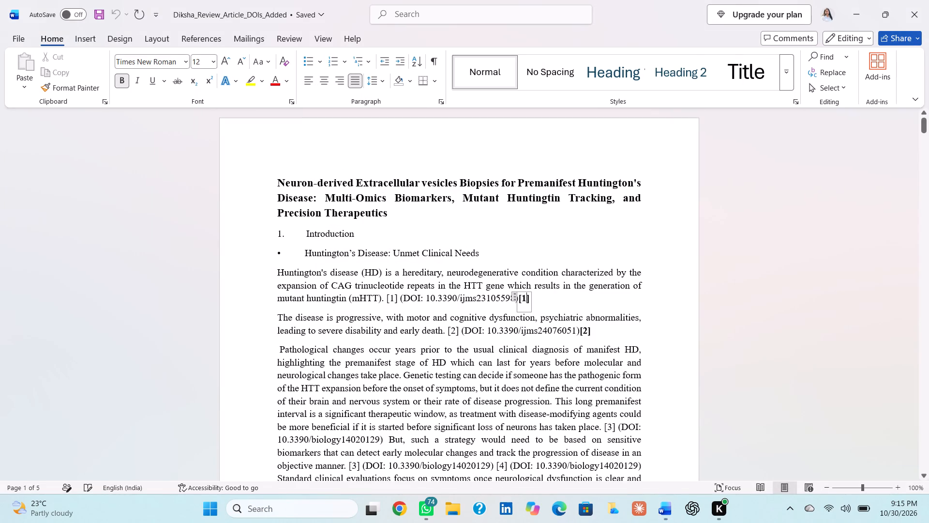
pyautogui.press('Right')
pyautogui.press('BackSpace')
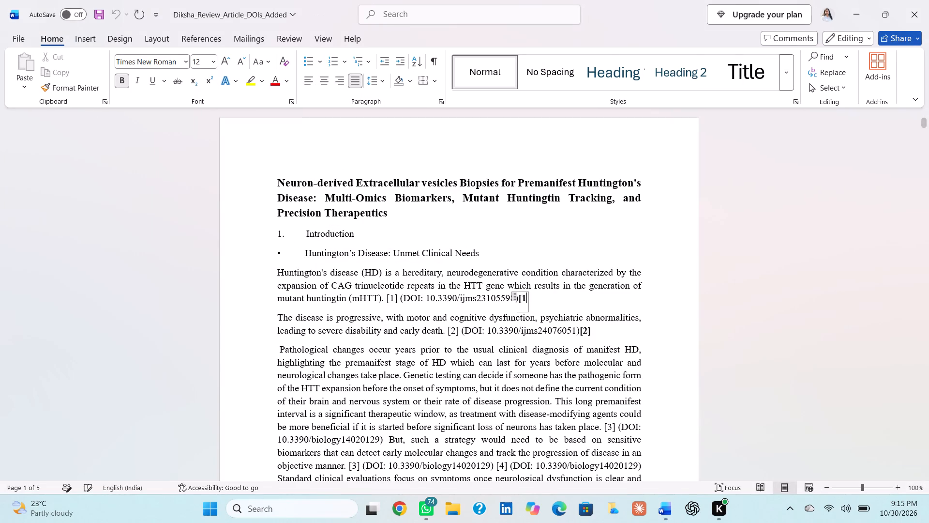
pyautogui.press('BackSpace')
pyautogui.press('BackSpace')
pyautogui.click(477, 305)
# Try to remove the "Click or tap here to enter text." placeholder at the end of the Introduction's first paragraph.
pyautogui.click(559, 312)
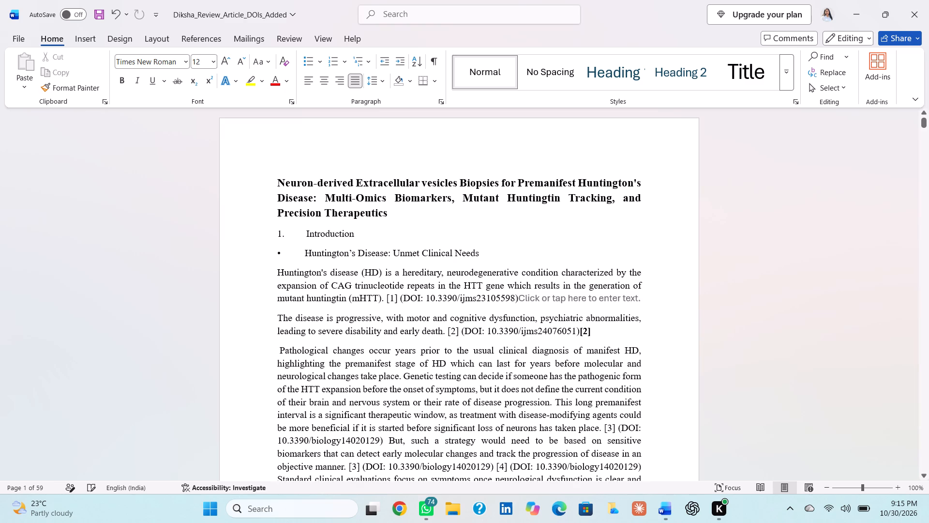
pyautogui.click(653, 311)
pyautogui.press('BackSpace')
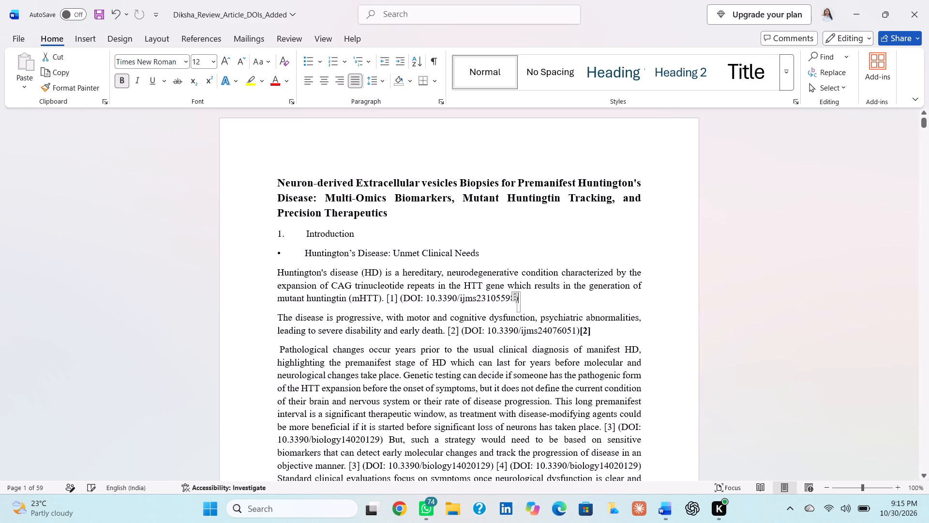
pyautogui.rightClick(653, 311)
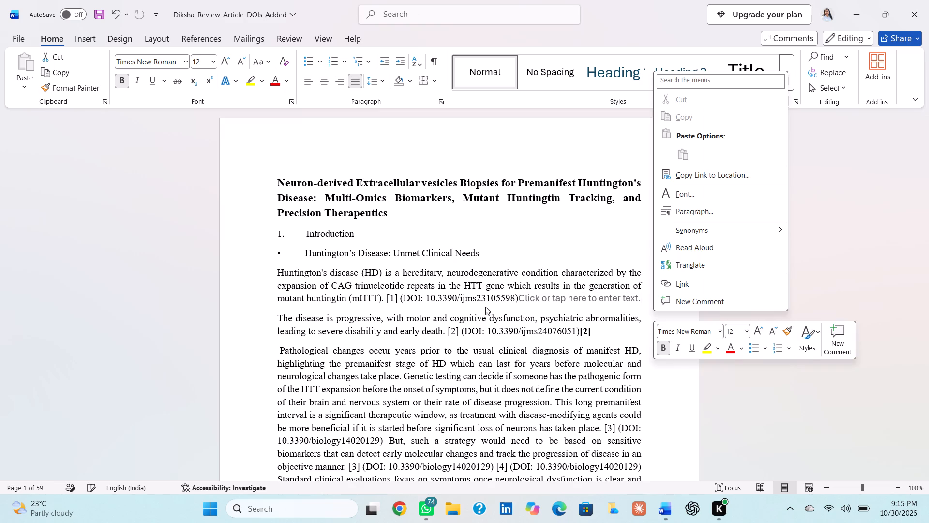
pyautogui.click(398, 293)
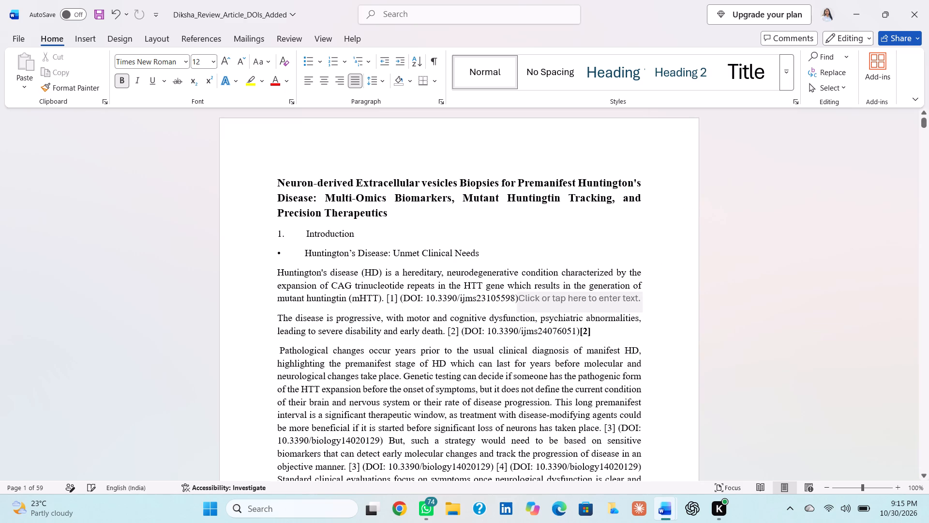
# Remove the bold formatting from the whole paragraph running from "Peripheral biomarkers are thus" to "more biologically informative biomarkers.".
pyautogui.scroll(-1, 407, 305)
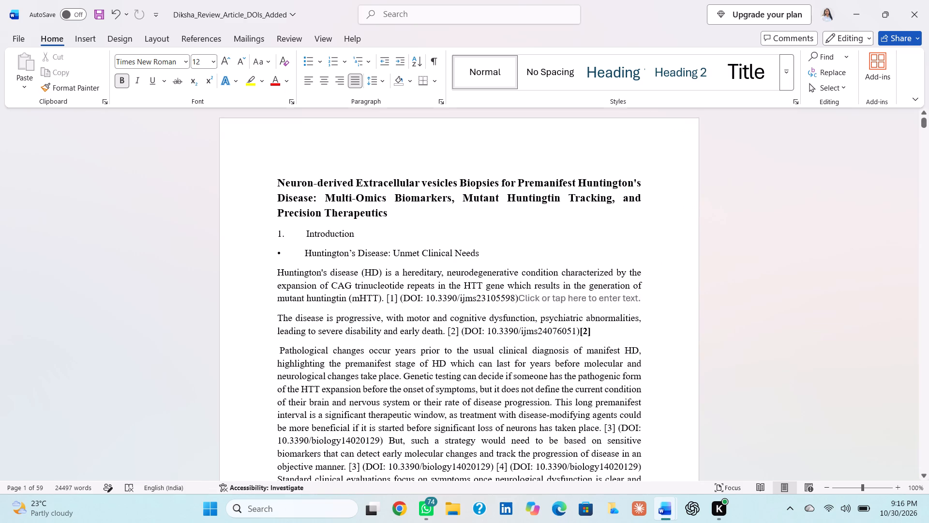
pyautogui.scroll(-4, 407, 305)
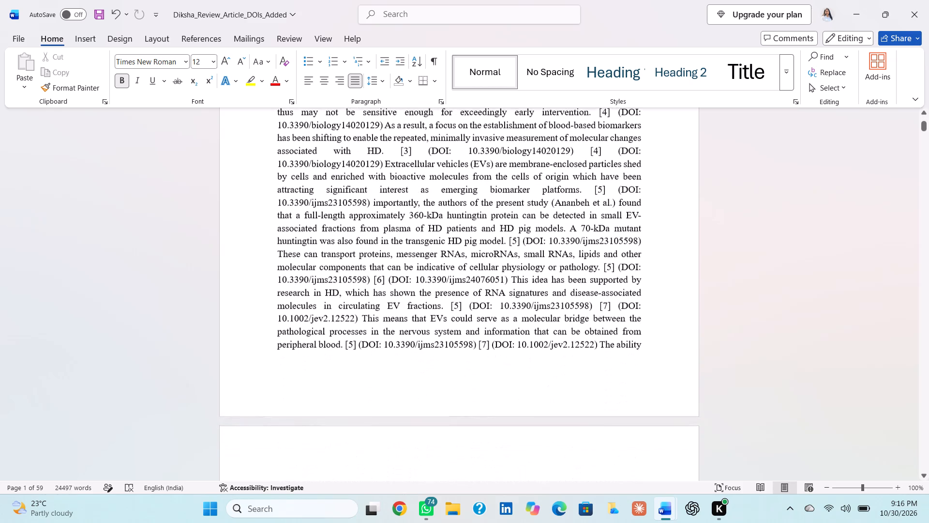
pyautogui.scroll(-1, 407, 305)
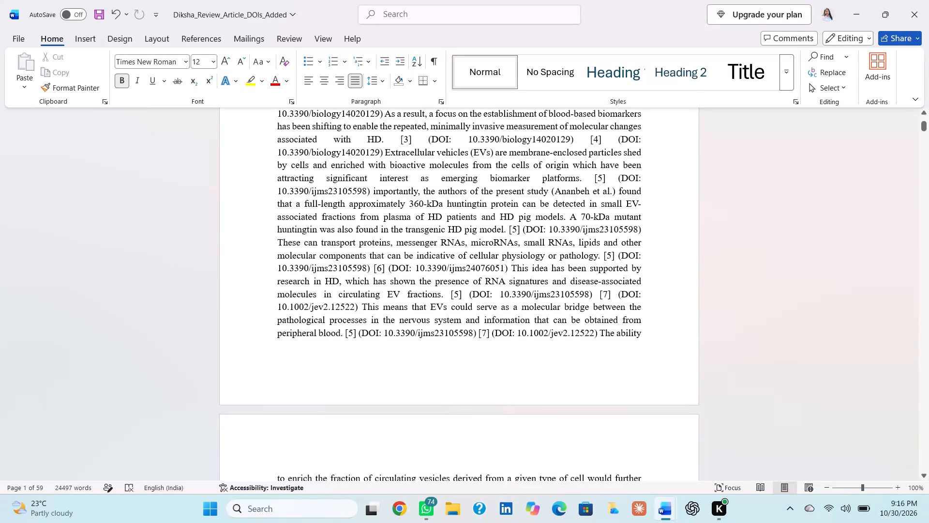
pyautogui.scroll(-3, 407, 305)
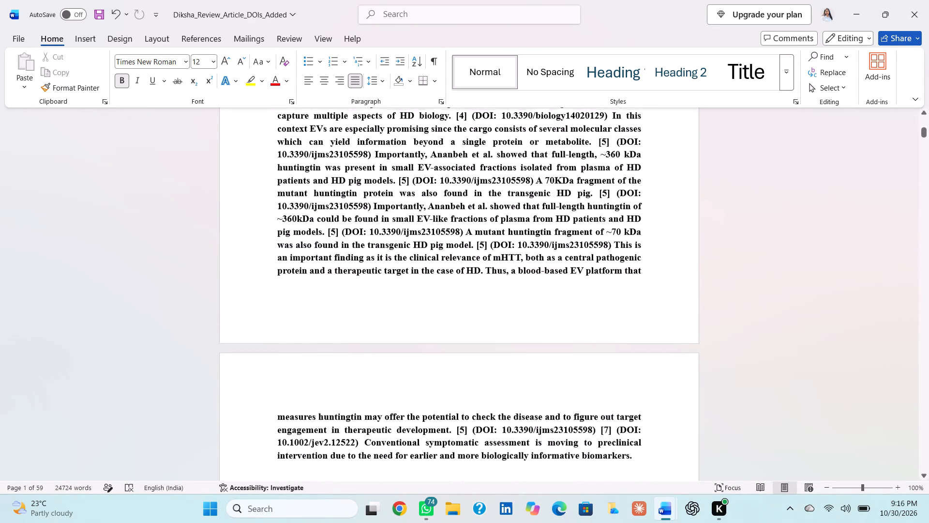
pyautogui.scroll(1, 407, 305)
pyautogui.scroll(-1, 407, 305)
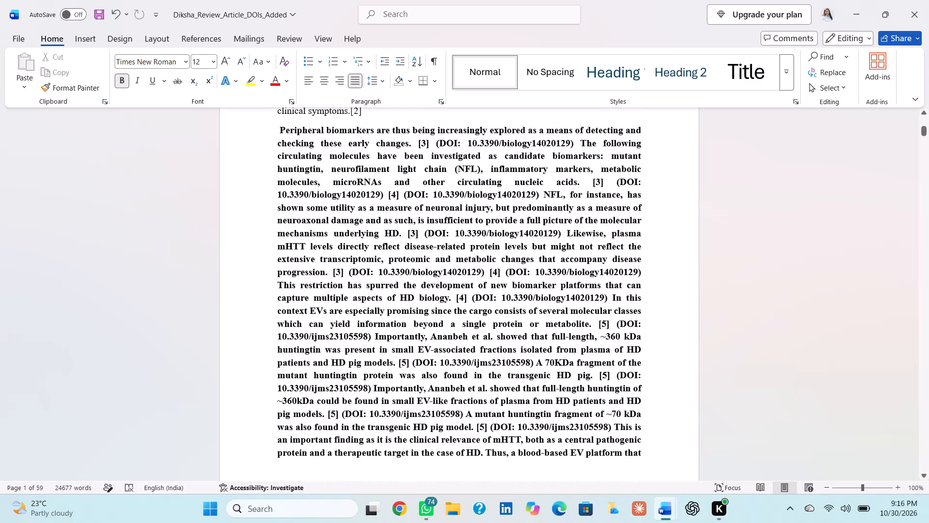
pyautogui.moveTo(278, 133); pyautogui.dragTo(485, 416)
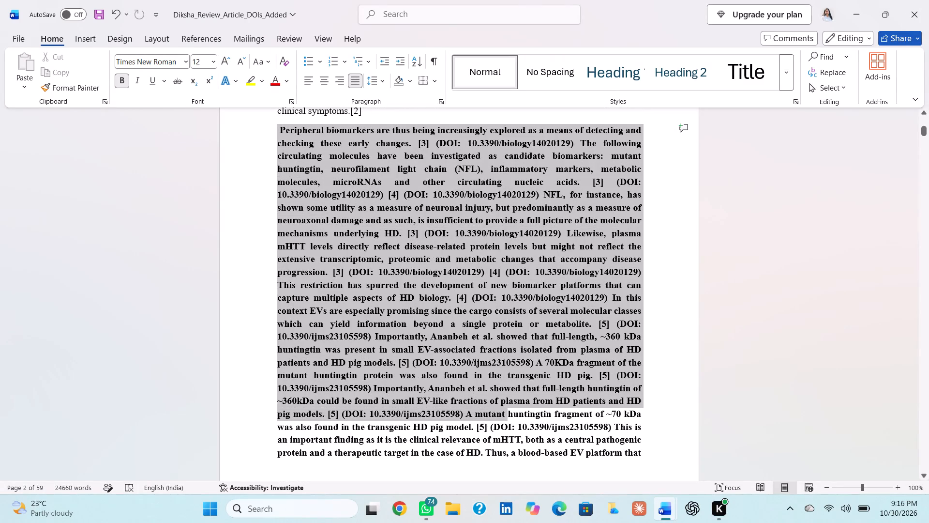
pyautogui.moveTo(485, 416); pyautogui.dragTo(493, 449)
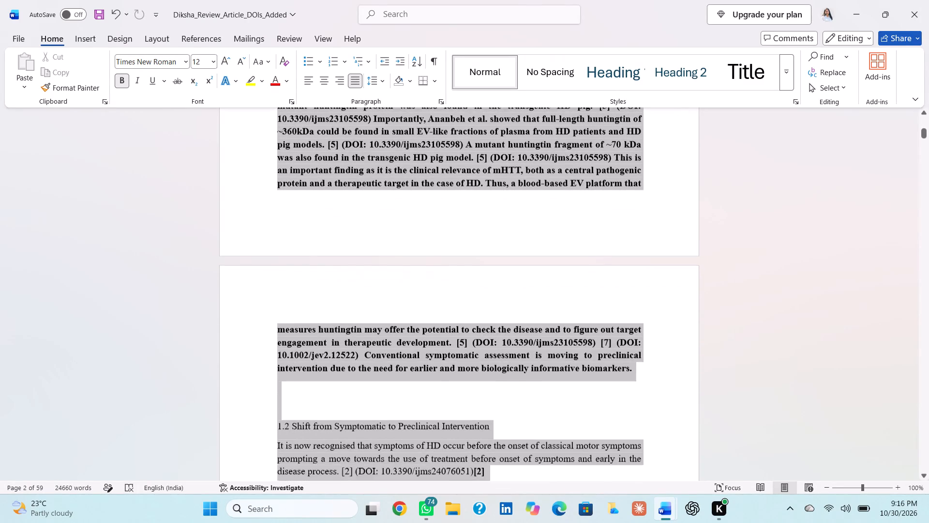
pyautogui.moveTo(493, 449); pyautogui.dragTo(505, 397)
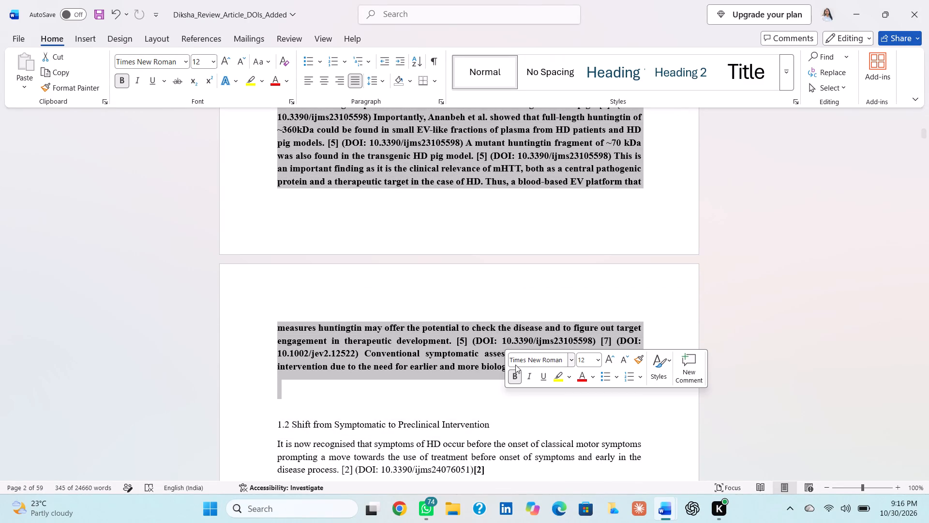
pyautogui.click(513, 372)
pyautogui.click(486, 358)
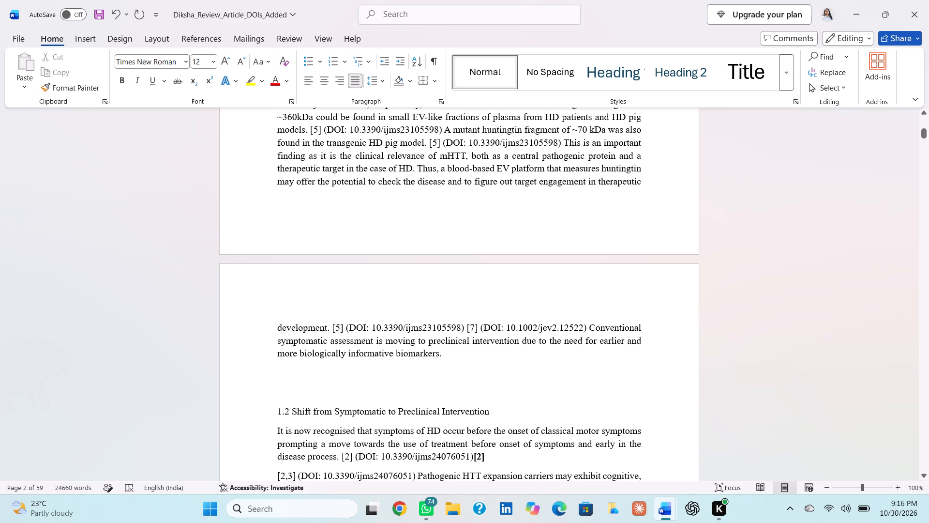
# Delete the empty lines above the heading "1.2 Shift from Symptomatic to Preclinical Intervention".
pyautogui.click(266, 416)
pyautogui.click(266, 416)
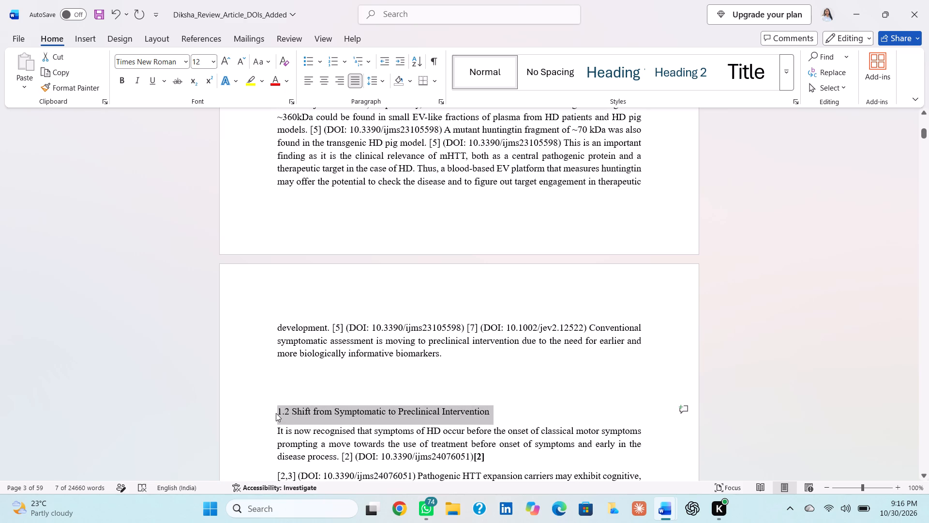
pyautogui.click(276, 413)
pyautogui.press('BackSpace')
pyautogui.press('BackSpace')
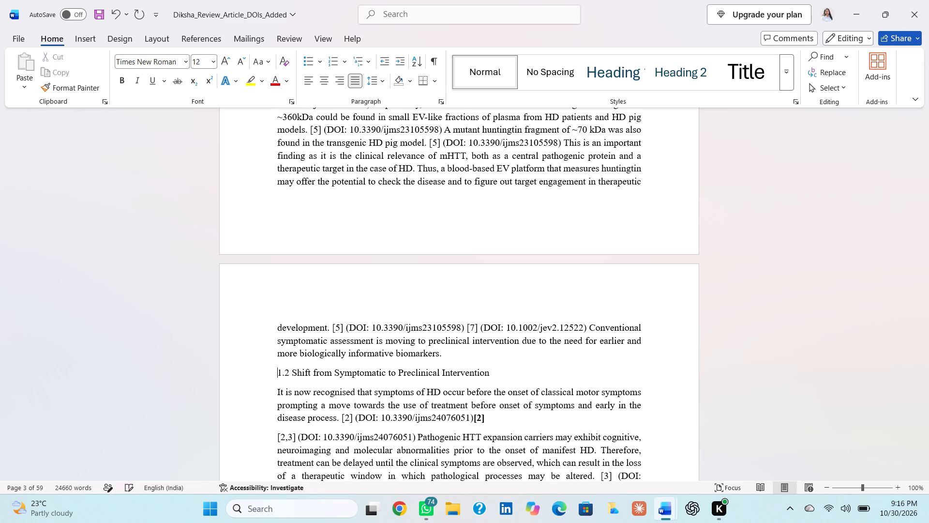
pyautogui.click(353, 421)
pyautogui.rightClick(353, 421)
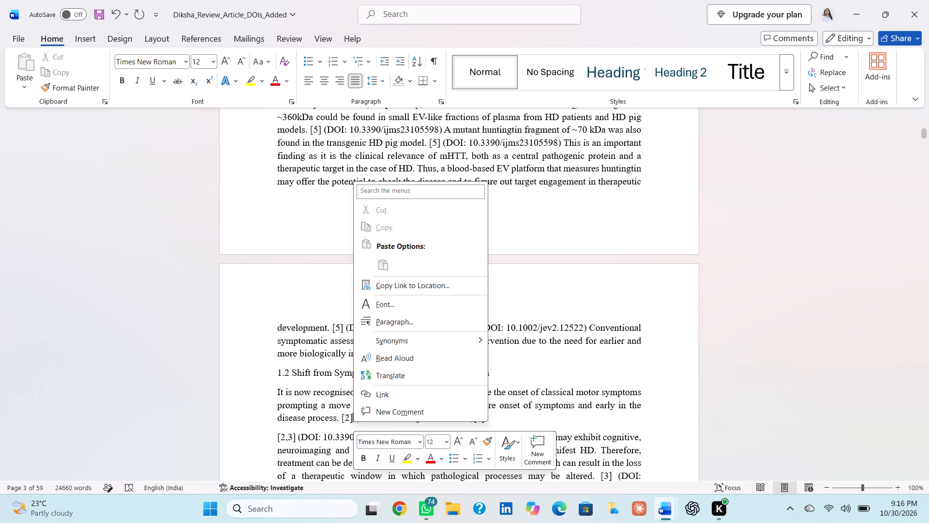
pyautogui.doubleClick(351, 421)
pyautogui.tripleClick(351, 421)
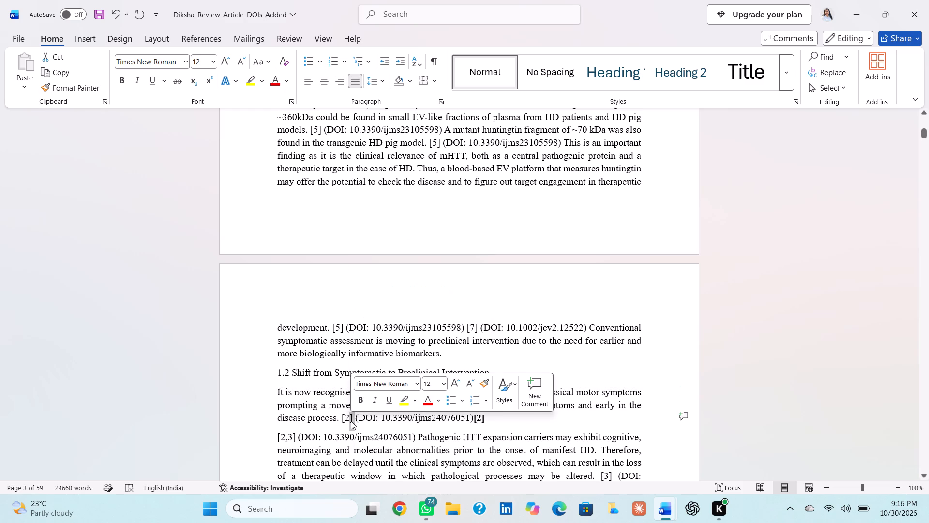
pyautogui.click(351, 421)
# Add an empty line below the "References" heading at the end of the manuscript.
pyautogui.scroll(-16, 349, 418)
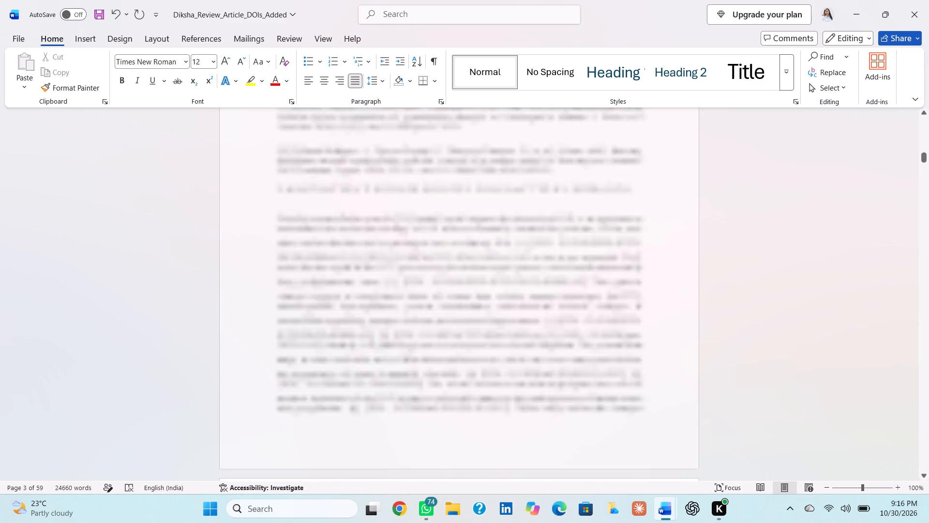
pyautogui.scroll(-14, 349, 418)
pyautogui.scroll(-10, 349, 418)
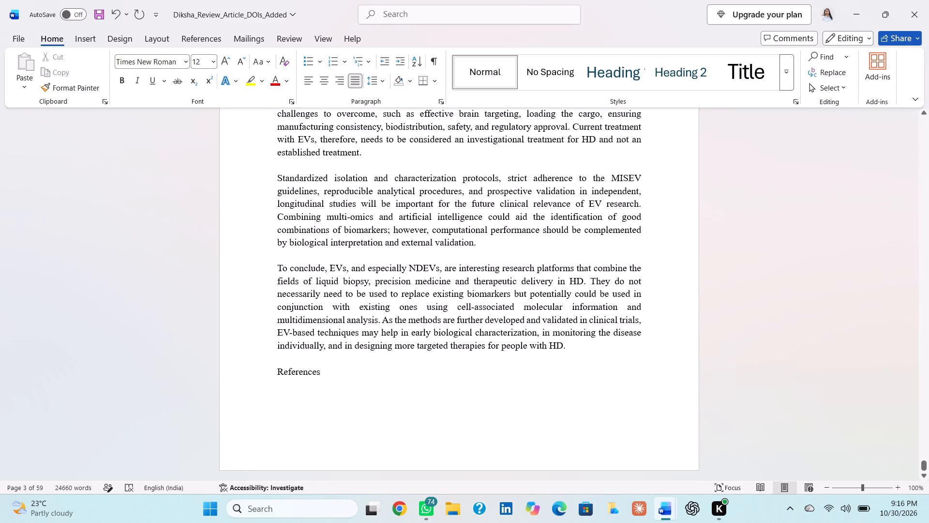
pyautogui.scroll(-3, 349, 418)
pyautogui.click(337, 371)
pyautogui.press('Return')
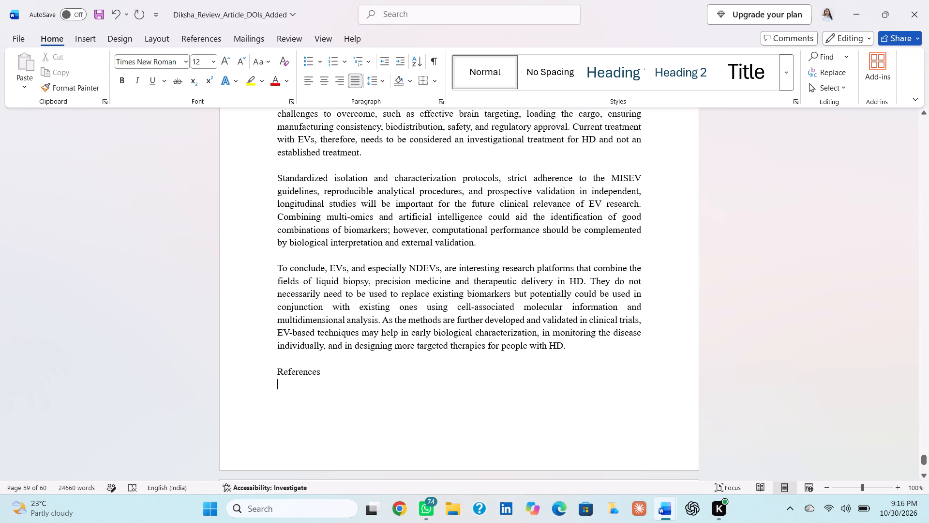
# Delete the plain "[1]" citation before the DOI 10.3390/ijms23105598 in the Introduction's first paragraph.
pyautogui.scroll(4, 391, 269)
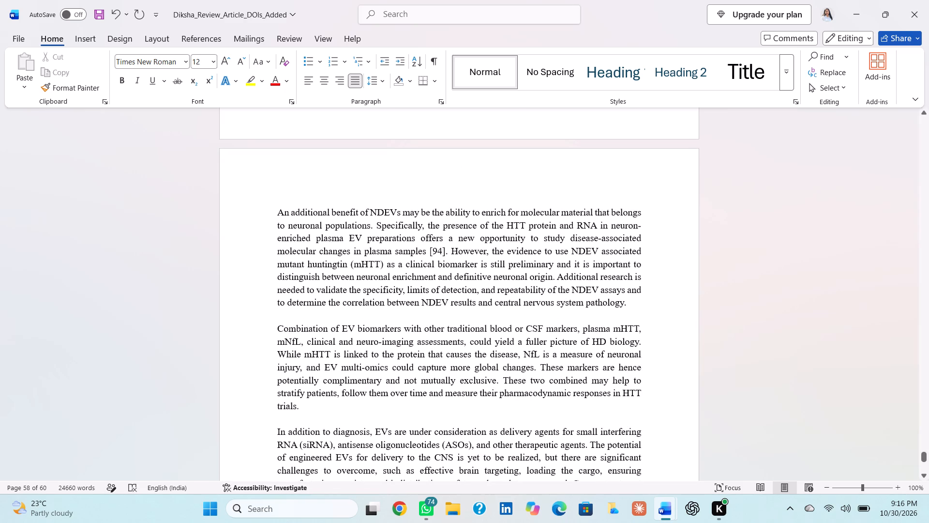
pyautogui.scroll(4, 391, 269)
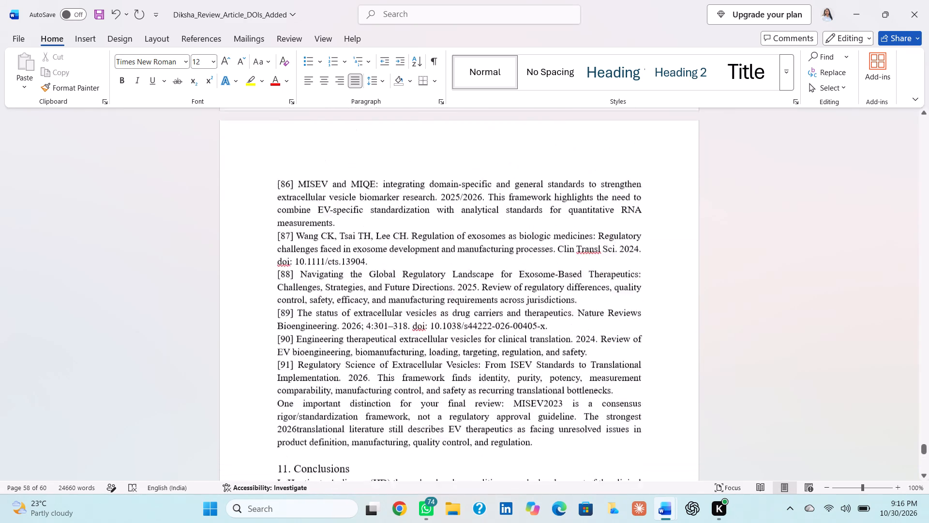
pyautogui.scroll(2, 391, 269)
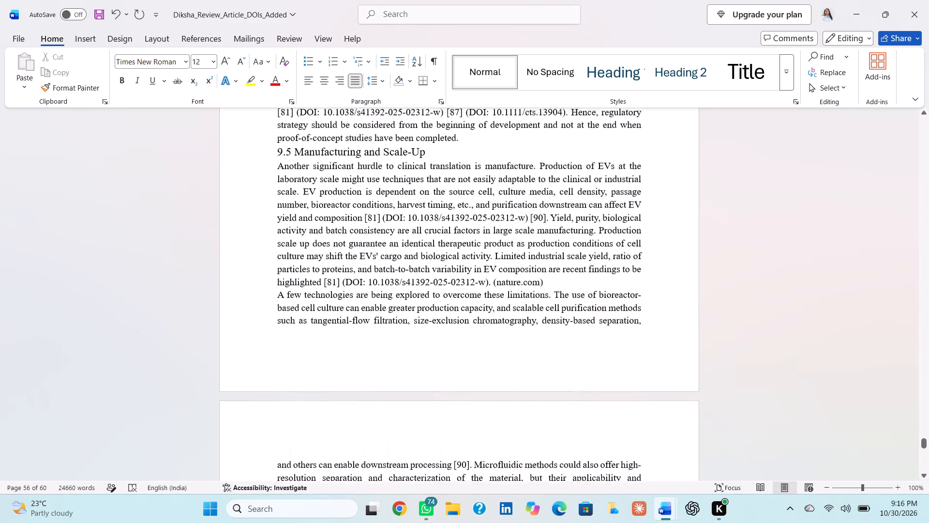
pyautogui.scroll(4, 391, 269)
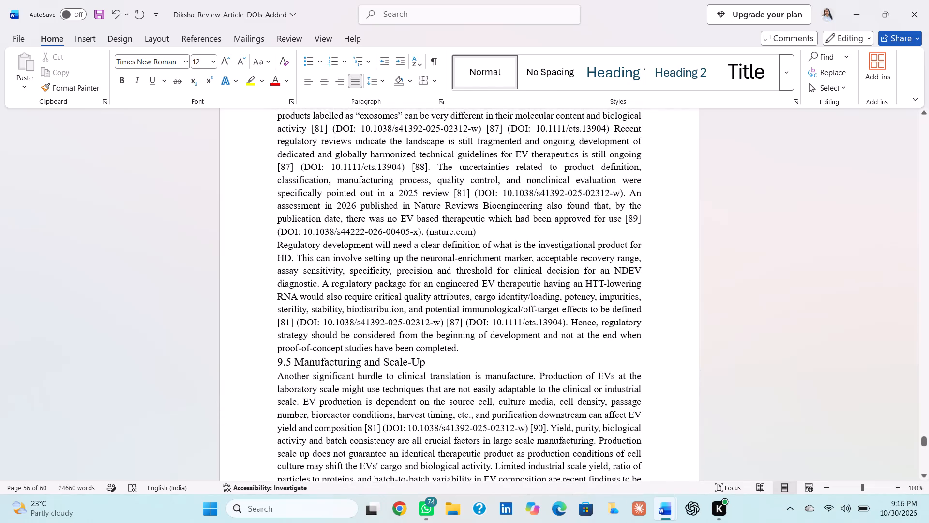
pyautogui.scroll(19, 391, 269)
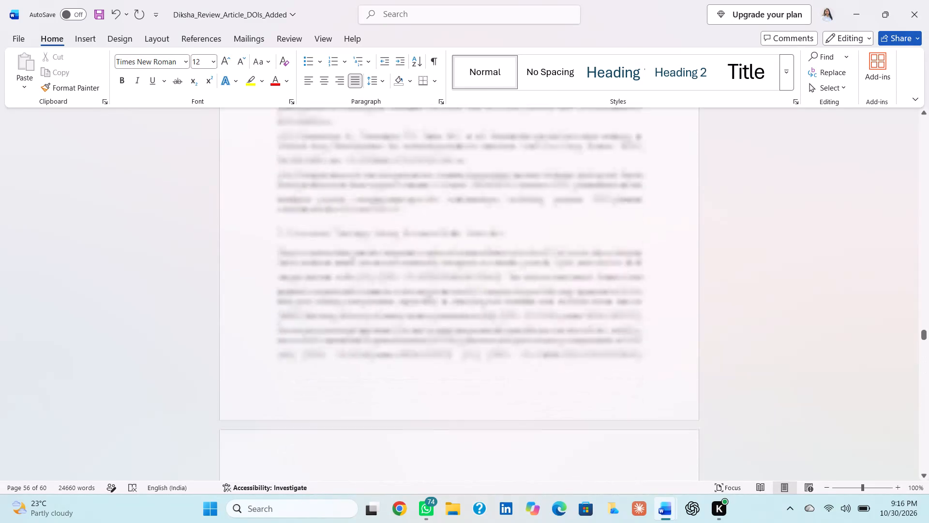
pyautogui.scroll(20, 391, 269)
pyautogui.scroll(1, 391, 269)
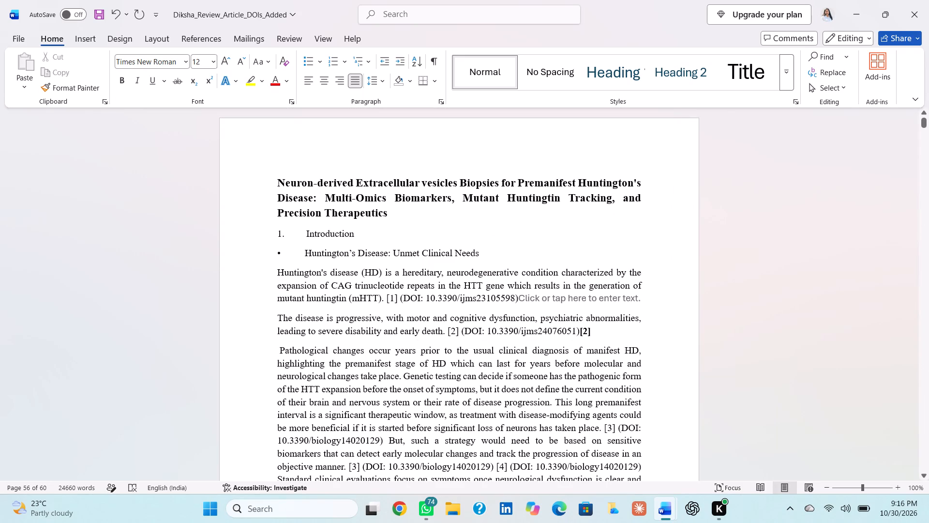
pyautogui.click(297, 249)
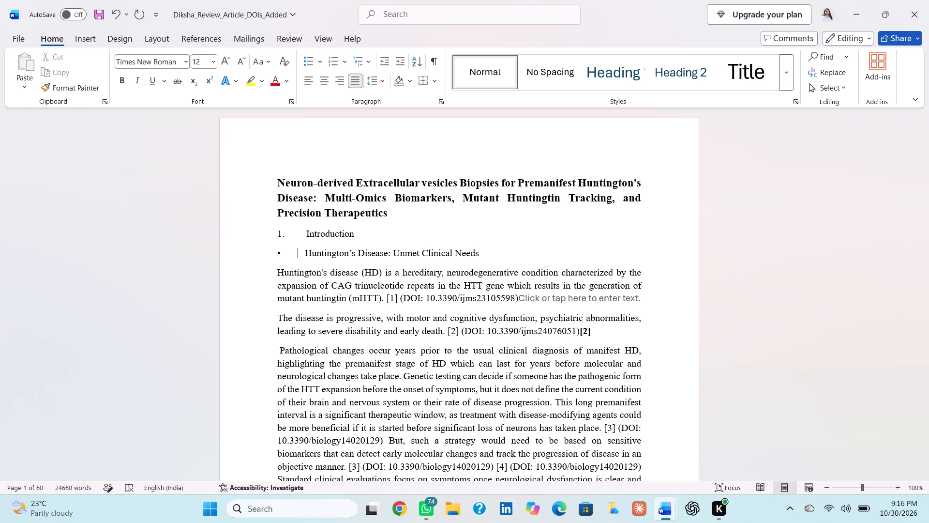
pyautogui.click(400, 301)
pyautogui.press('BackSpace')
pyautogui.press('BackSpace')
pyautogui.press('BackSpace')
pyautogui.press('BackSpace')
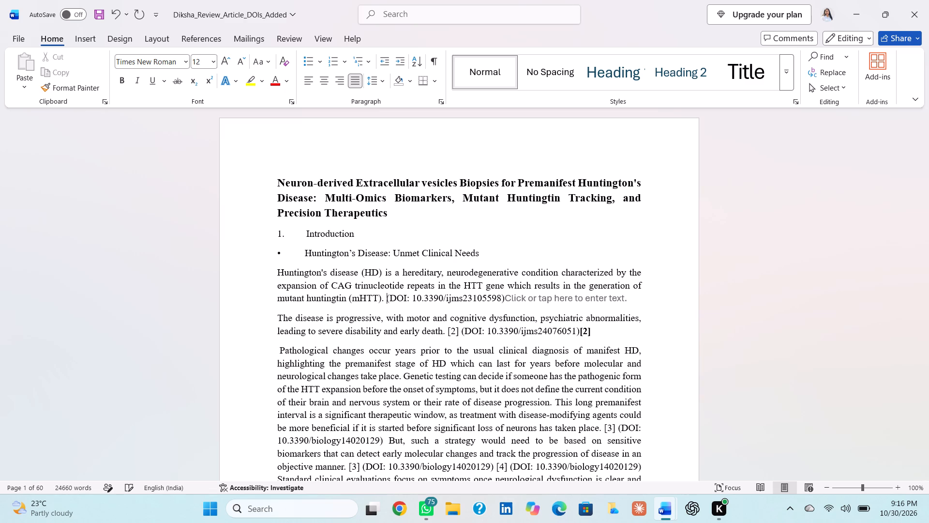
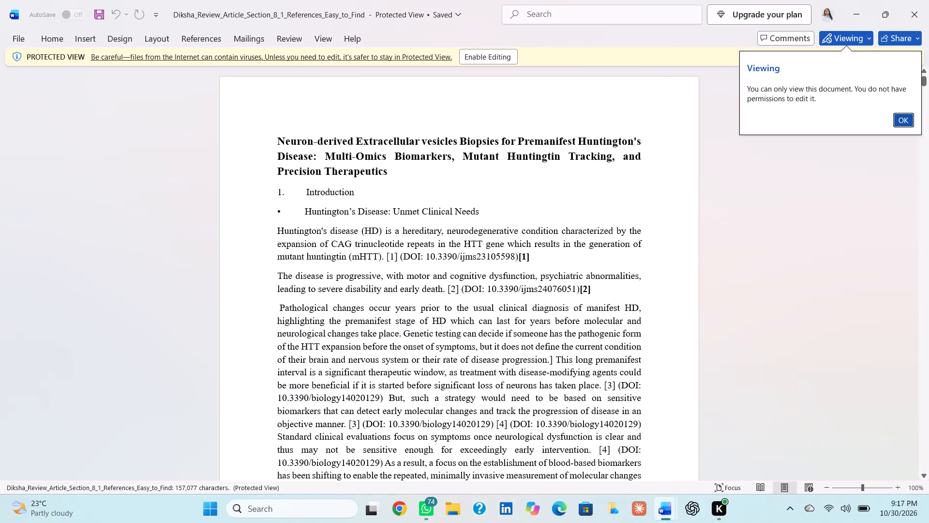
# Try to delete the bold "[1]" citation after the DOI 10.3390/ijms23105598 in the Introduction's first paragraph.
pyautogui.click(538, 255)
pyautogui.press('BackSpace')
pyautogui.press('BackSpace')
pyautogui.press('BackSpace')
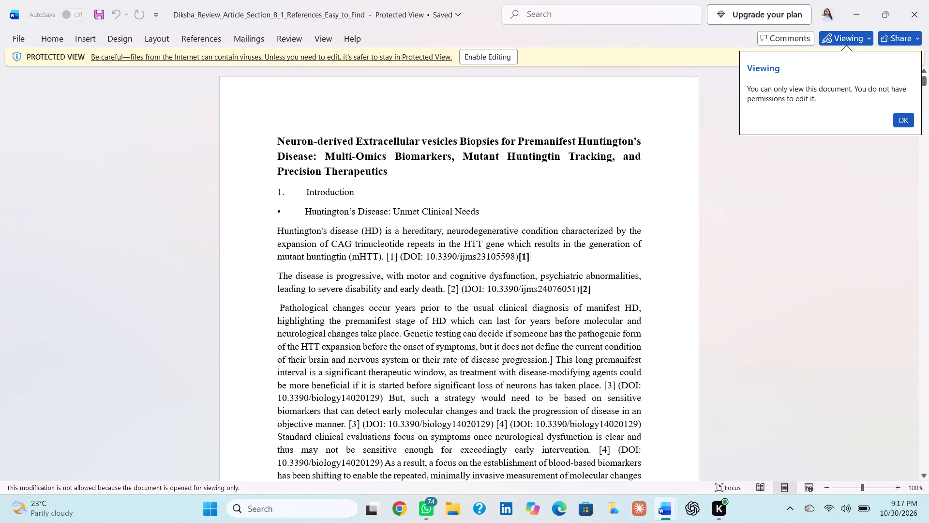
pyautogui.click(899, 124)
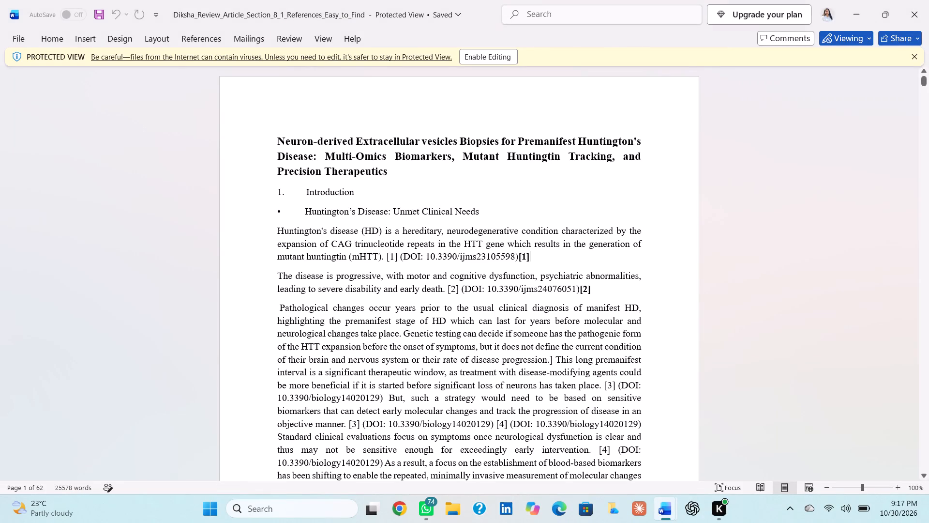
# Enable editing of the protected manuscript Diksha_Review_Article_Section_8_1_References_Easy_to_Find.
pyautogui.click(484, 60)
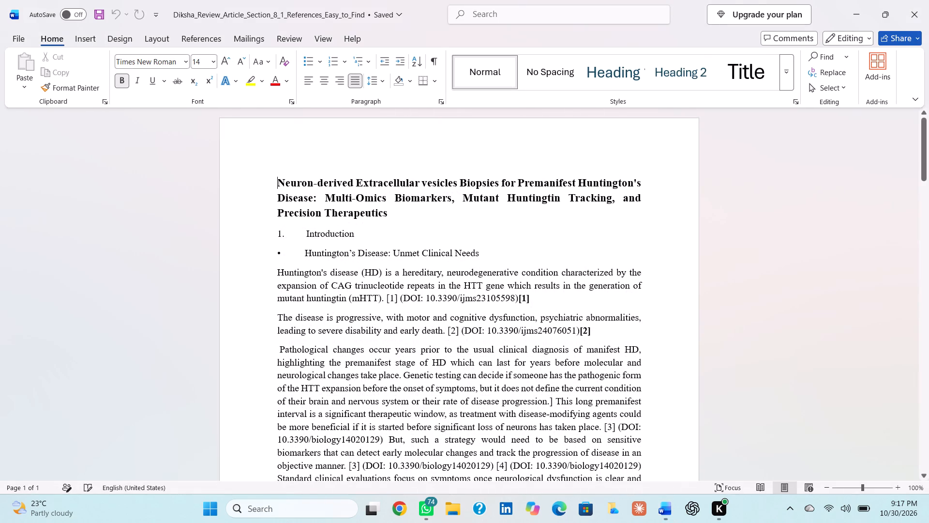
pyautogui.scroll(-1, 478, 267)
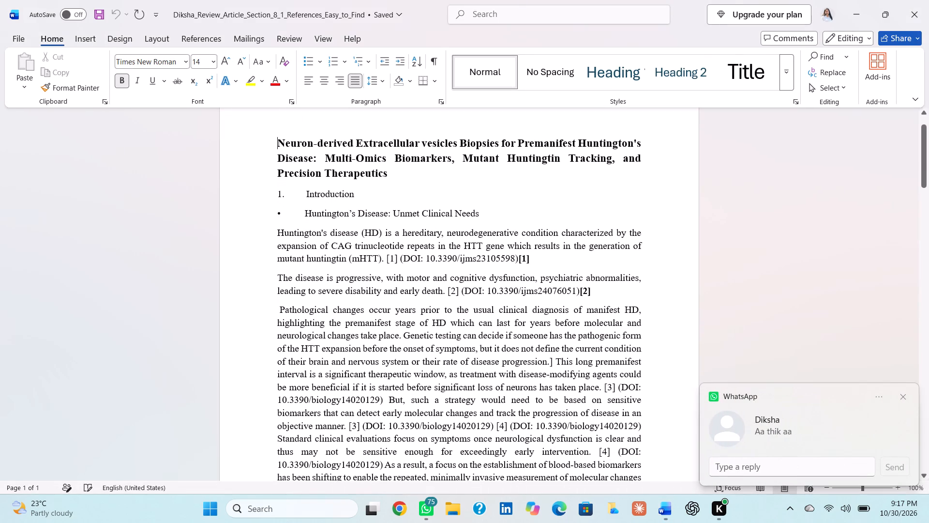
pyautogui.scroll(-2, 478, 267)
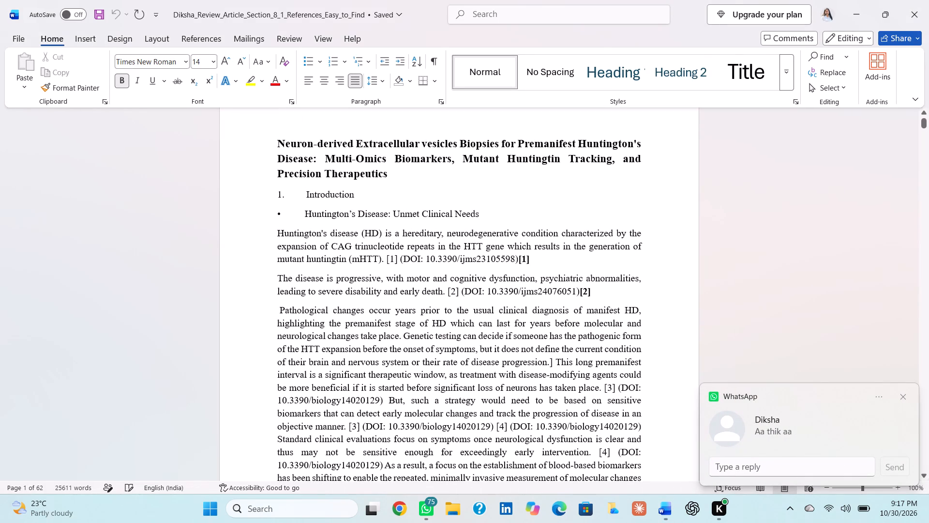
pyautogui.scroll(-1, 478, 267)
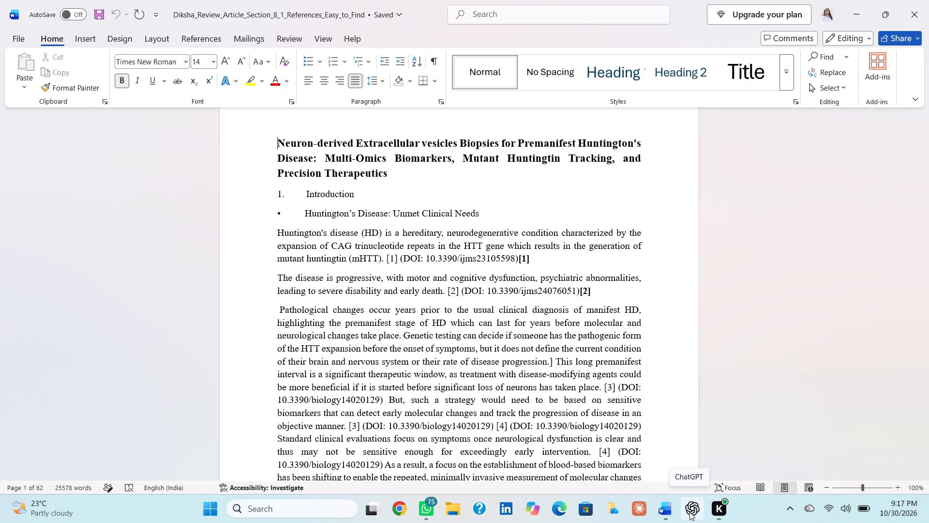
# Switch from the manuscript to the Chrome browser with a new tab.
pyautogui.doubleClick(409, 507)
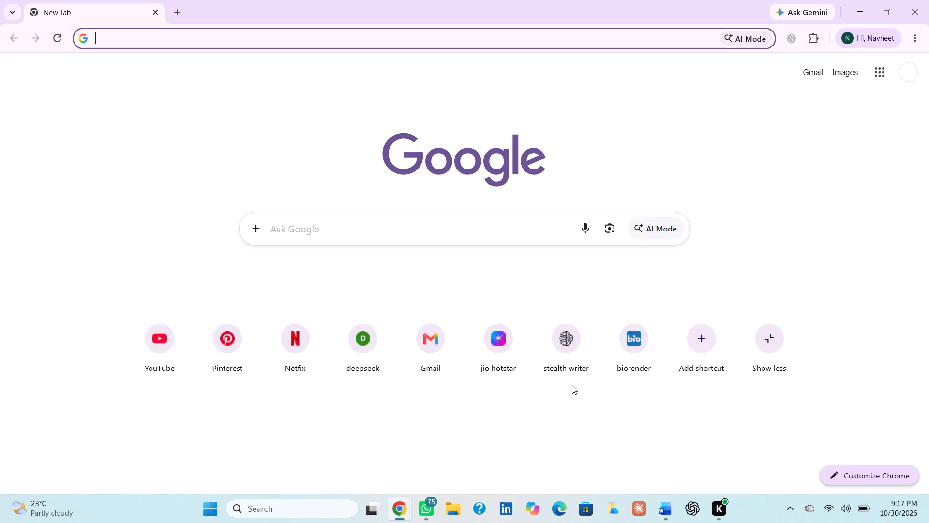
# Open the Pinterest shortcut on Google Chrome's new tab page.
pyautogui.doubleClick(239, 356)
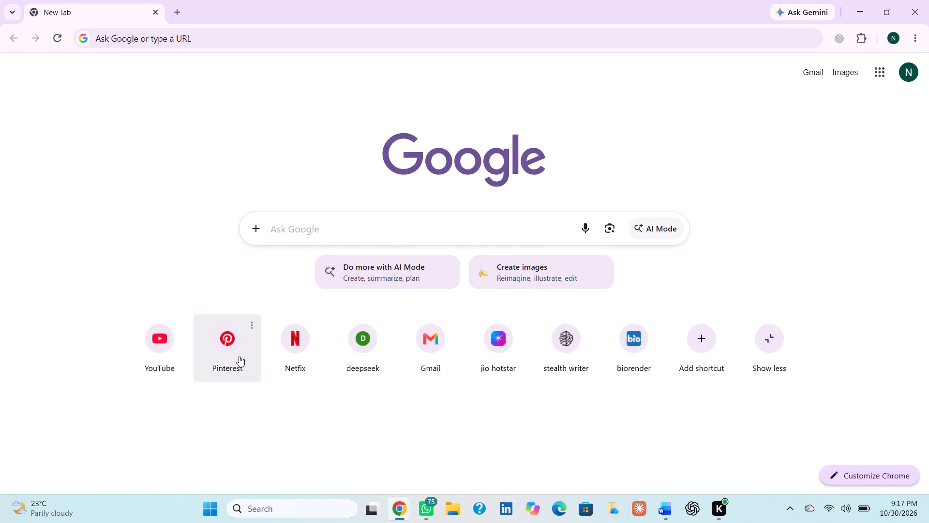
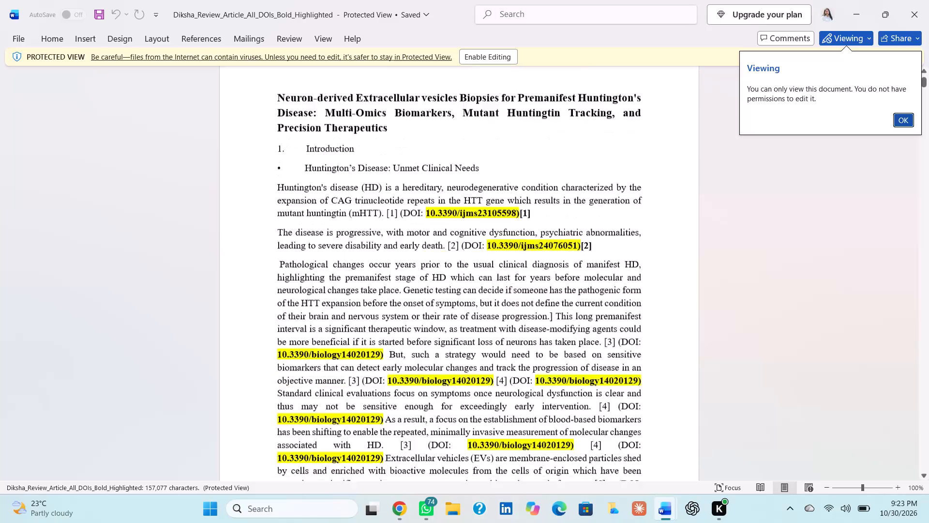
# Skim the manuscript copy with bold, highlighted DOIs and return to the editable Diksha_Review_Article_Section_8_1_References_Easy_to_Find document.
pyautogui.scroll(-7, 494, 334)
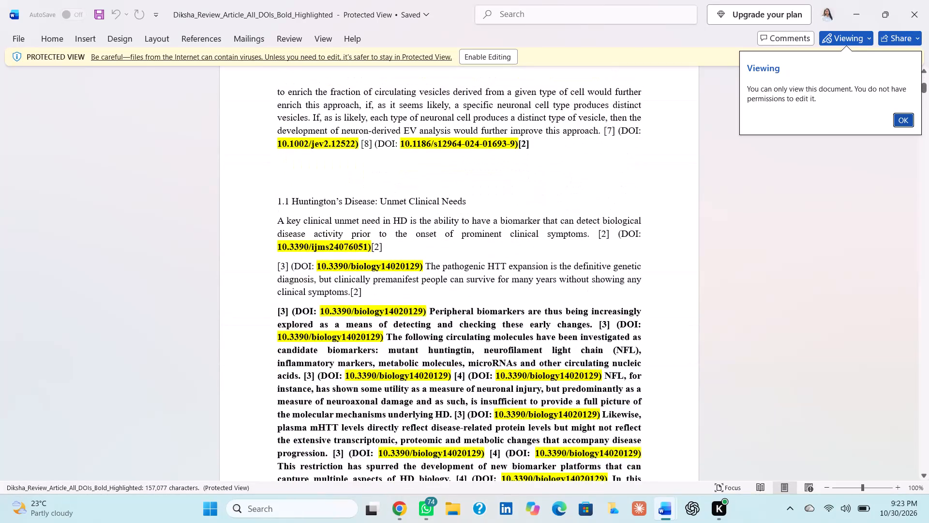
pyautogui.scroll(-10, 494, 334)
pyautogui.scroll(-20, 494, 334)
pyautogui.scroll(-20, 494, 334)
pyautogui.scroll(-20, 494, 334)
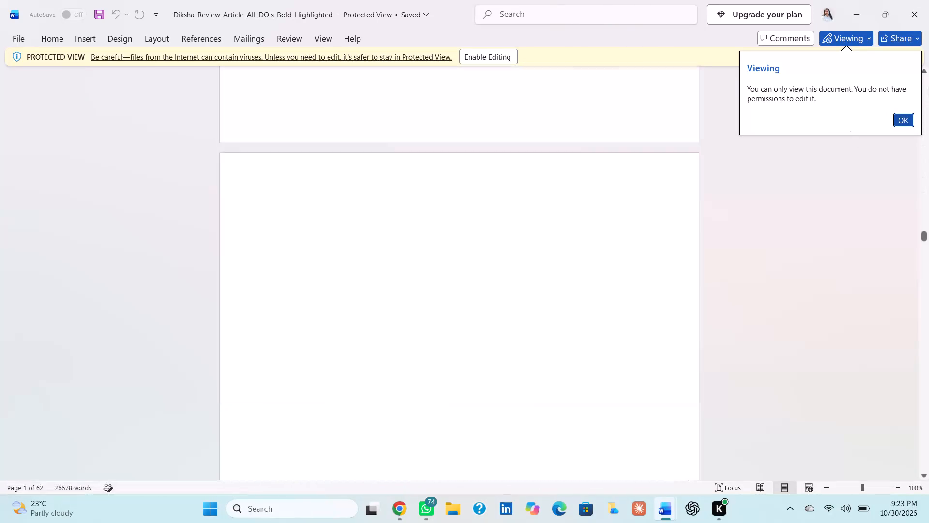
pyautogui.scroll(-20, 928, 88)
pyautogui.scroll(-20, 928, 88)
pyautogui.scroll(-20, 928, 88)
pyautogui.click(866, 14)
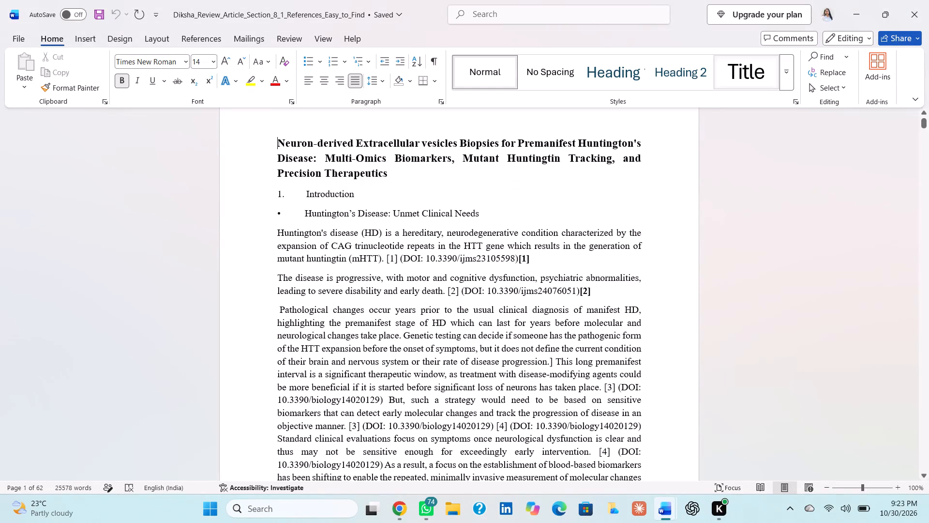
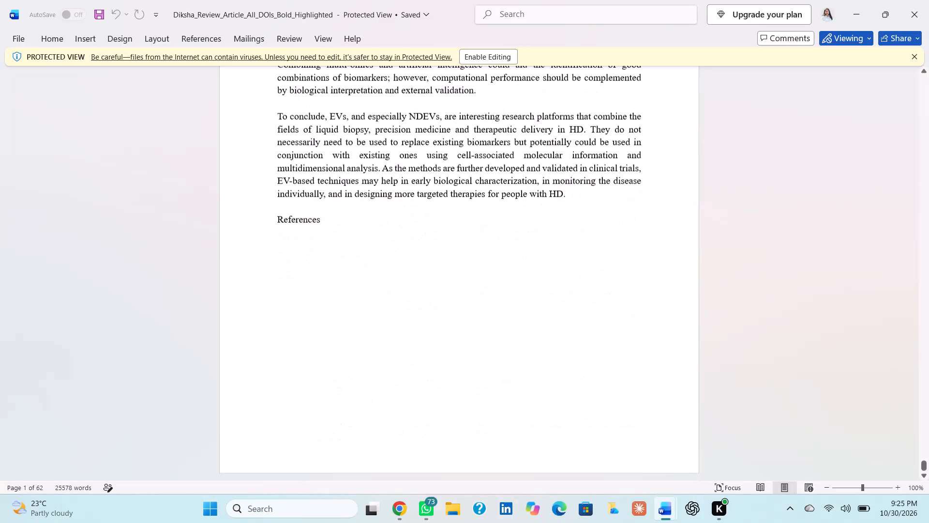
# Capture a screen snip of the empty References heading and the end of the concluding paragraph above it.
pyautogui.press('Print')
pyautogui.moveTo(252, 149); pyautogui.dragTo(294, 233)
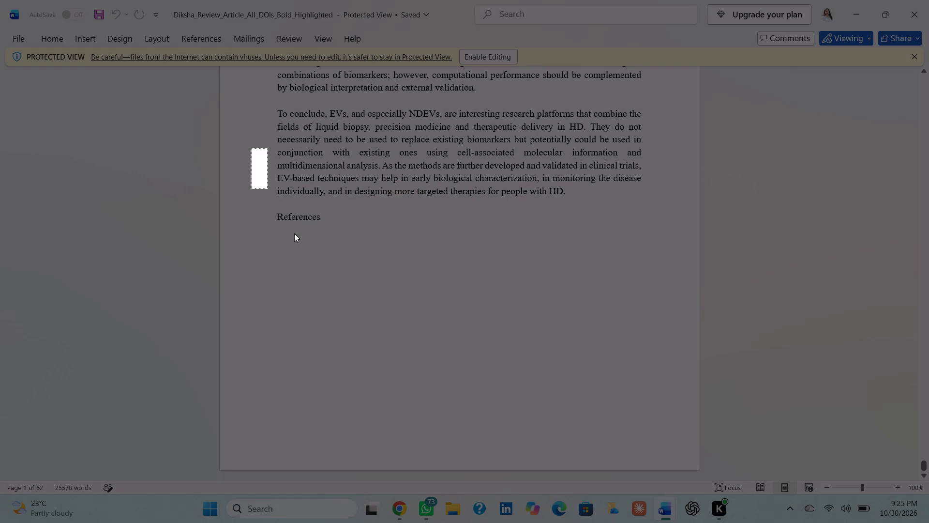
pyautogui.moveTo(294, 233); pyautogui.dragTo(373, 270)
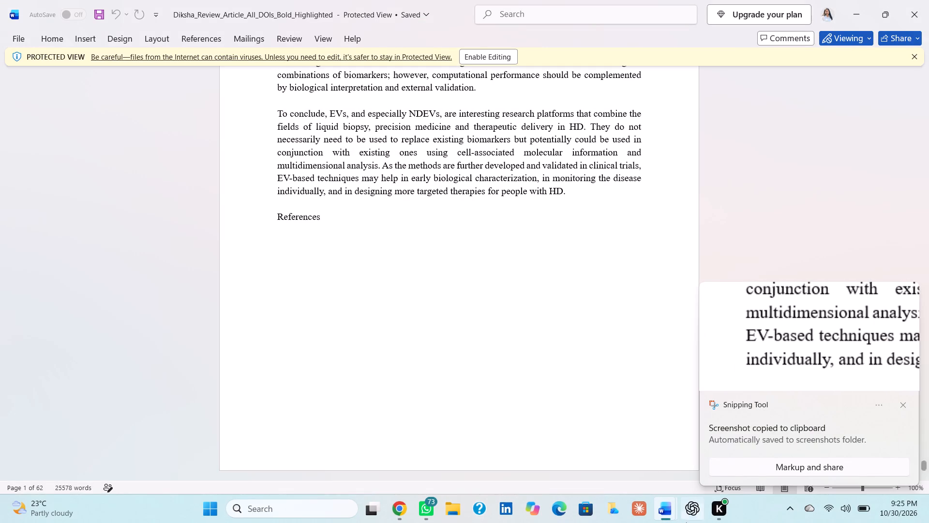
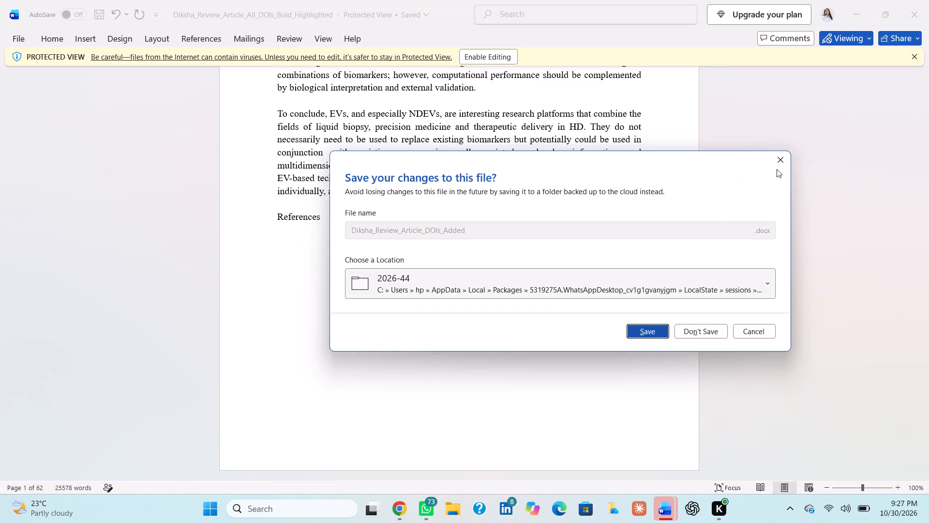
# Dismiss the save prompt for Diksha_Review_Article_DOIs_Added and switch to the Diksha_Review_Article_All_DOIs_Bold_Highlighted document.
pyautogui.click(780, 165)
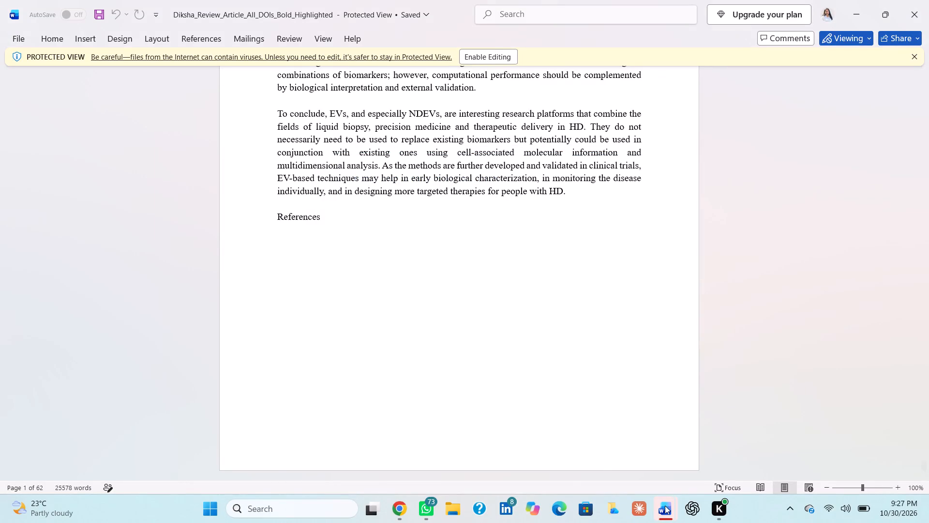
pyautogui.click(721, 400)
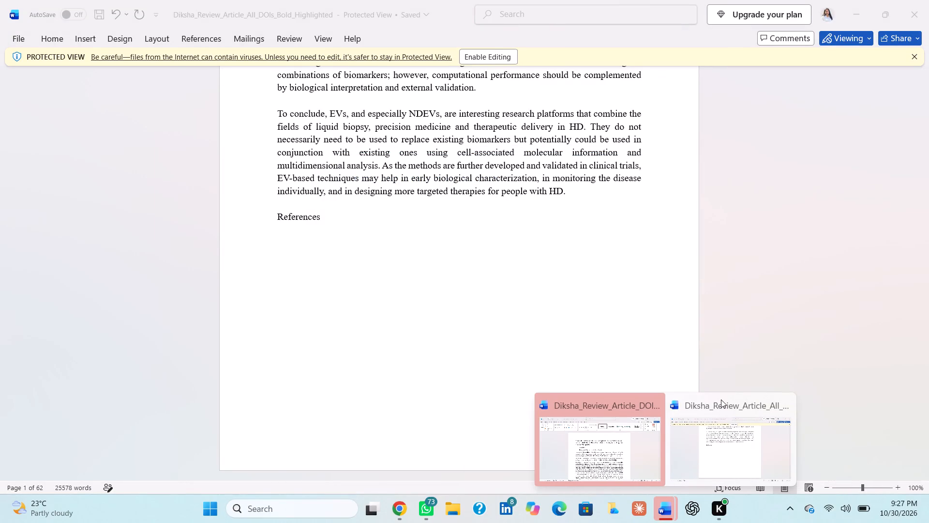
# Close the Diksha_Review_Article_DOIs_Added document without saving its changes.
pyautogui.click(651, 401)
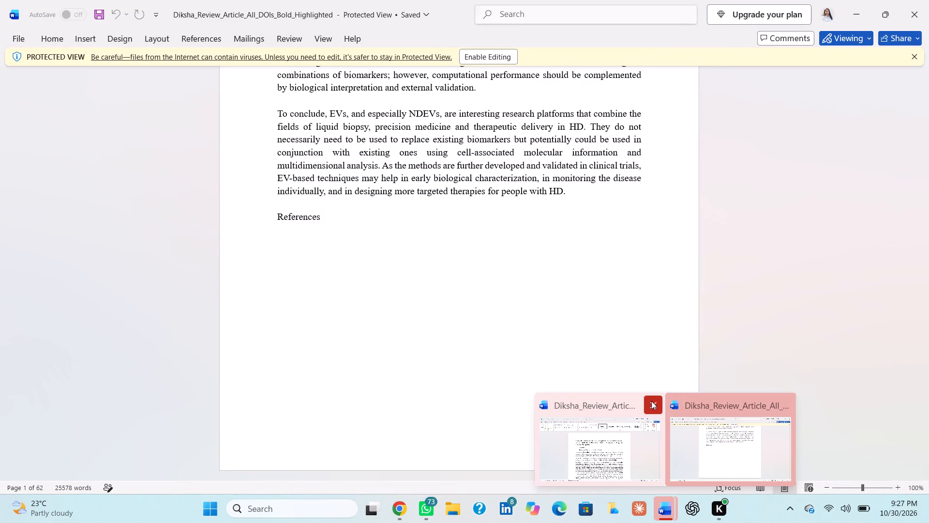
pyautogui.click(655, 407)
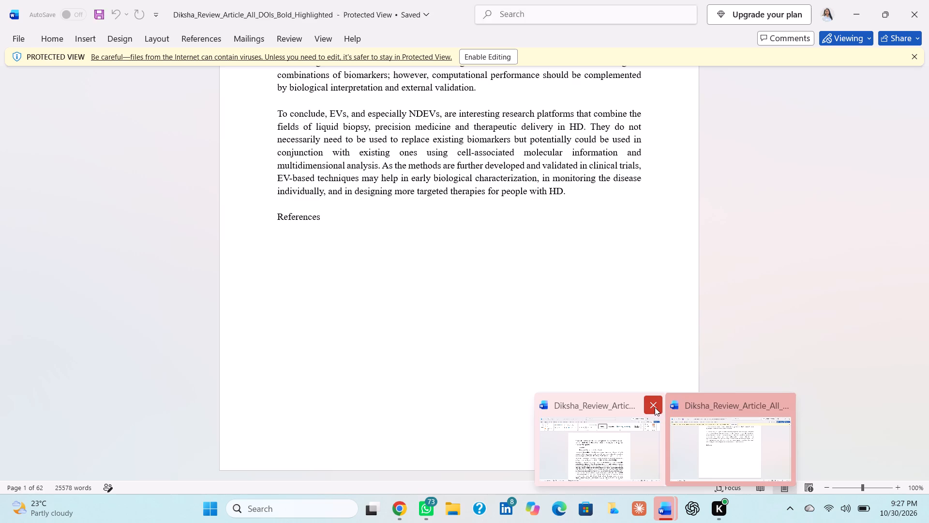
pyautogui.tripleClick(655, 407)
pyautogui.click(697, 443)
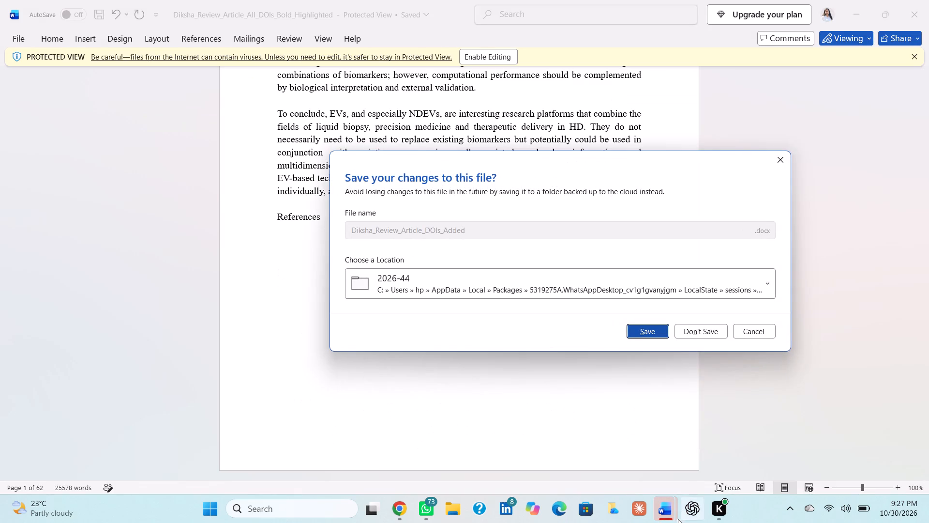
pyautogui.click(780, 160)
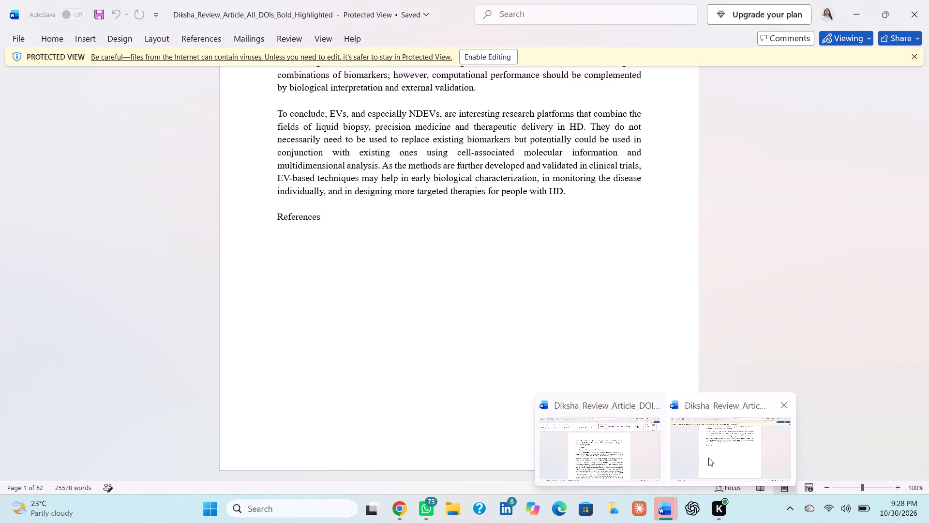
pyautogui.click(656, 407)
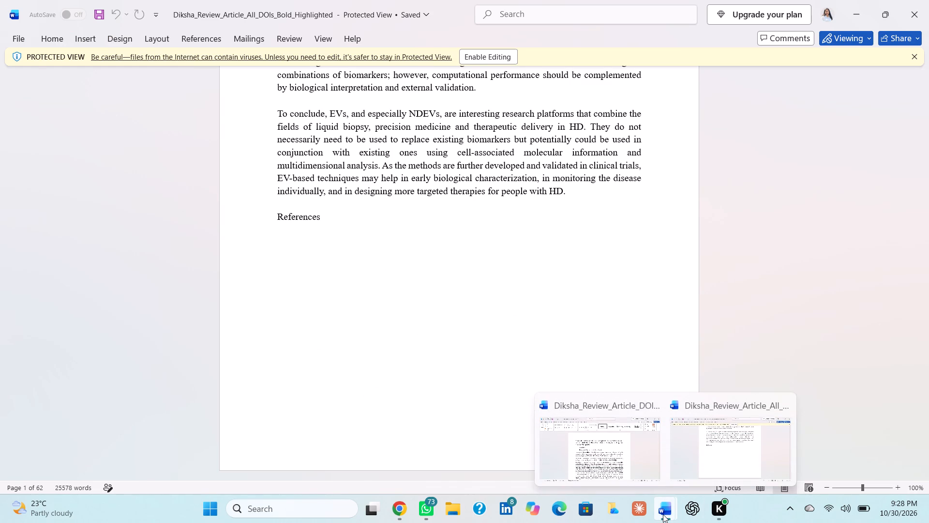
pyautogui.click(656, 403)
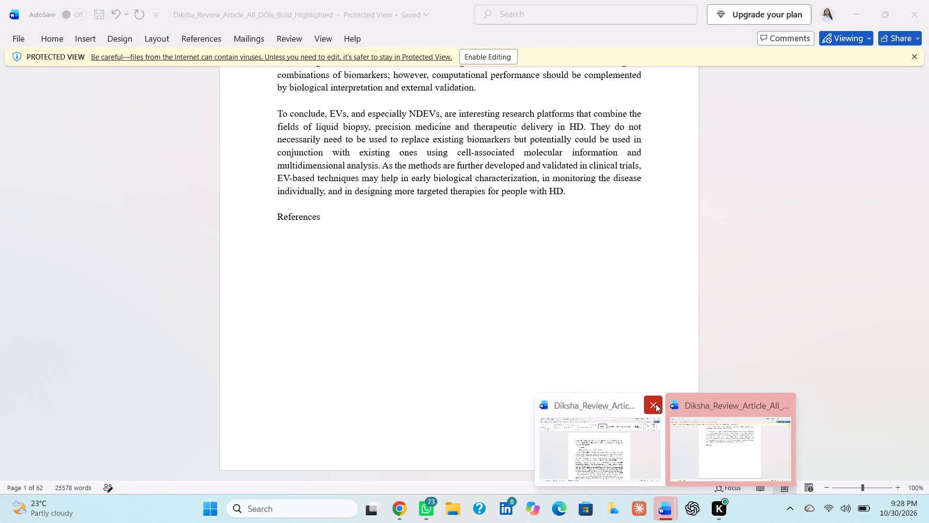
pyautogui.rightClick(656, 404)
pyautogui.rightClick(656, 404)
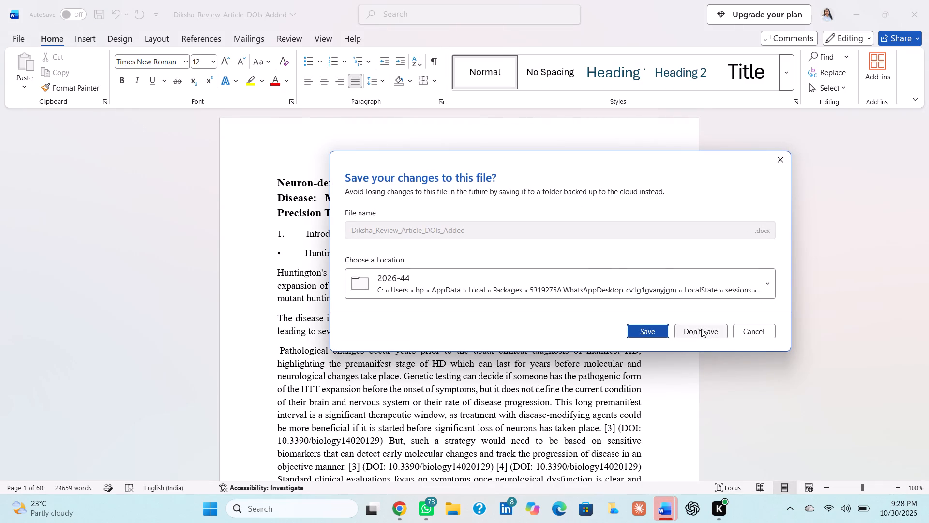
pyautogui.click(701, 329)
# Enable editing for the protected Diksha_Review_Article_All_DOIs_Bold_Highlighted document.
pyautogui.scroll(3, 545, 279)
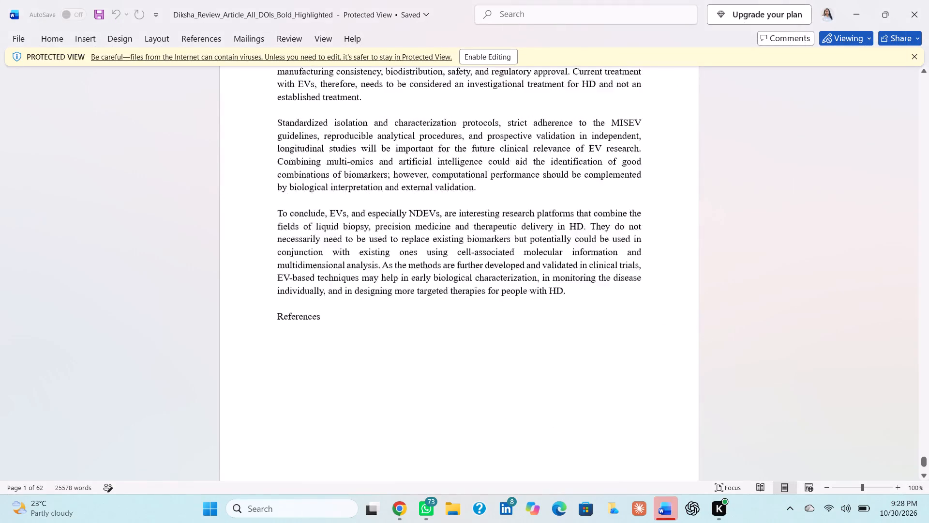
pyautogui.scroll(20, 545, 279)
pyautogui.scroll(13, 545, 279)
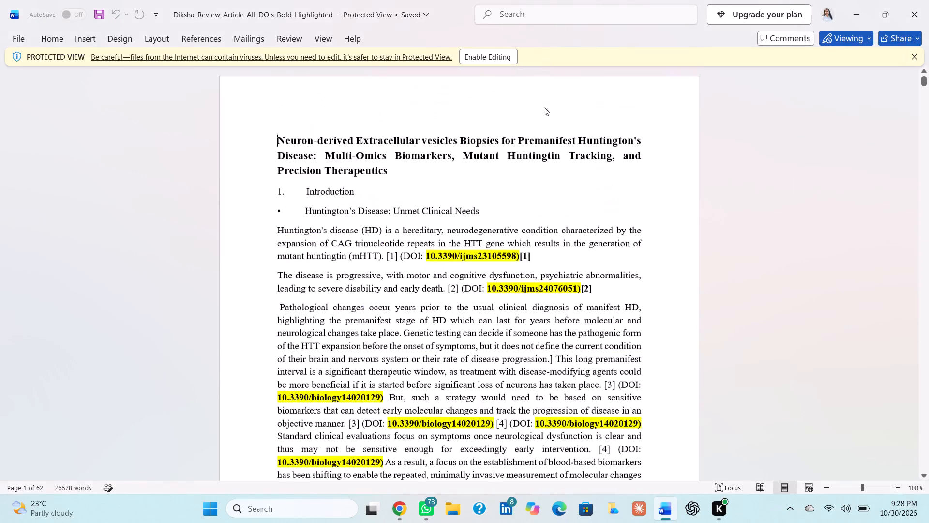
pyautogui.scroll(1, 531, 37)
pyautogui.click(507, 50)
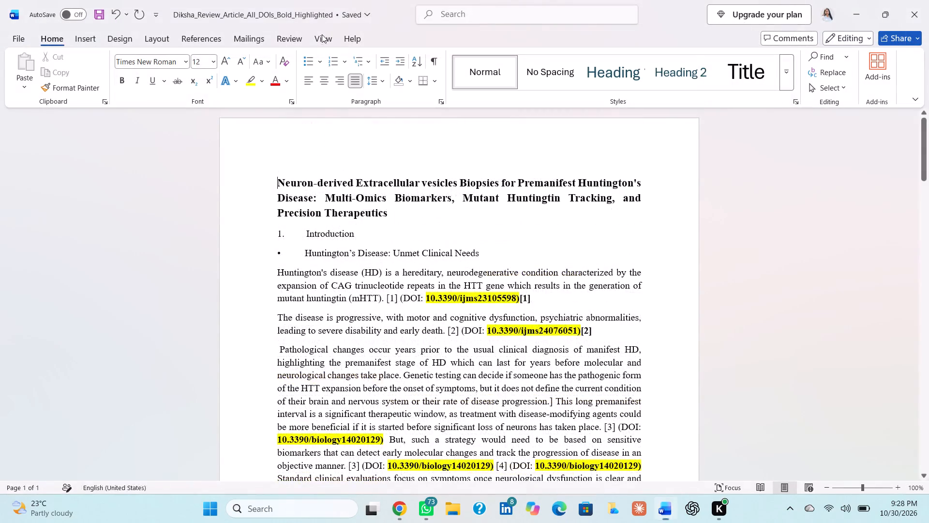
# Turn on AutoSave for the highlighted-DOI manuscript, storing a copy in the personal OneDrive.
pyautogui.click(69, 11)
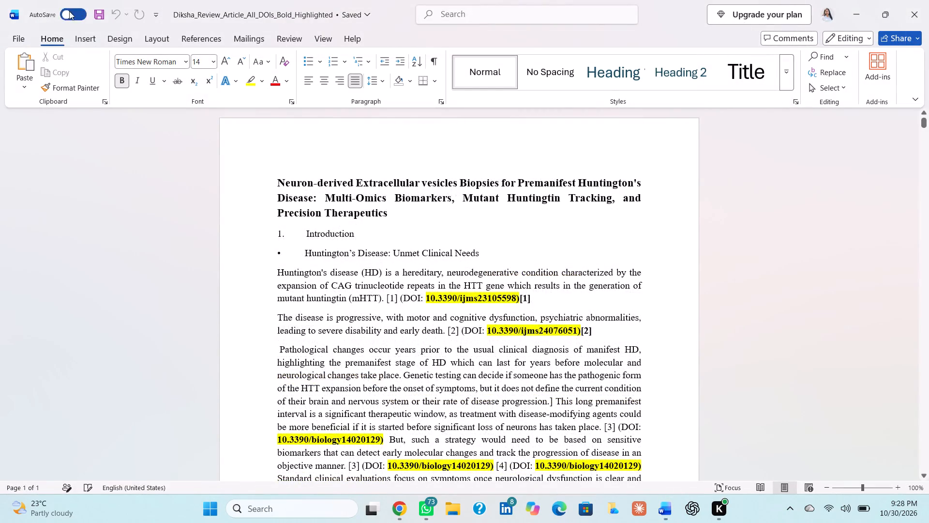
pyautogui.click(459, 190)
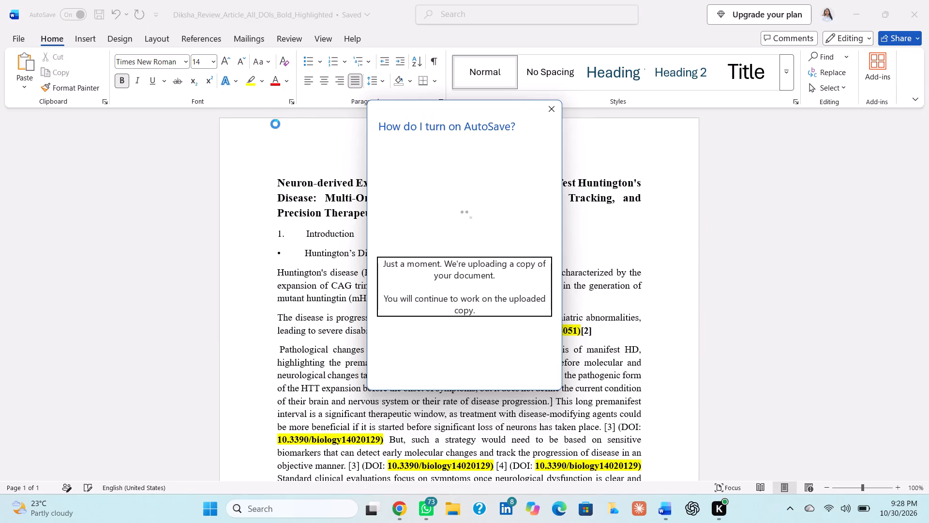
# Rename the document file as "huntingtin disease article final".
pyautogui.click(308, 15)
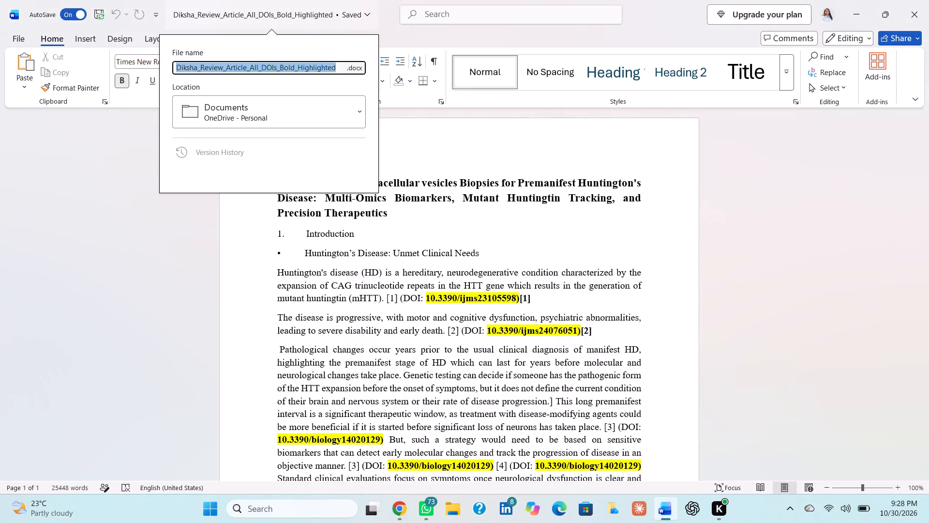
pyautogui.click(334, 66)
pyautogui.press('BackSpace')
pyautogui.press('BackSpace')
pyautogui.press('BackSpace')
pyautogui.press('BackSpace')
pyautogui.press('BackSpace')
pyautogui.press('BackSpace')
pyautogui.press('BackSpace')
pyautogui.press('BackSpace')
pyautogui.press('BackSpace')
pyautogui.press('BackSpace')
pyautogui.press('BackSpace')
pyautogui.press('BackSpace')
pyautogui.press('BackSpace')
pyautogui.press('BackSpace')
pyautogui.press('BackSpace')
pyautogui.press('BackSpace')
pyautogui.press('BackSpace')
pyautogui.press('BackSpace')
pyautogui.press('BackSpace')
pyautogui.press('BackSpace')
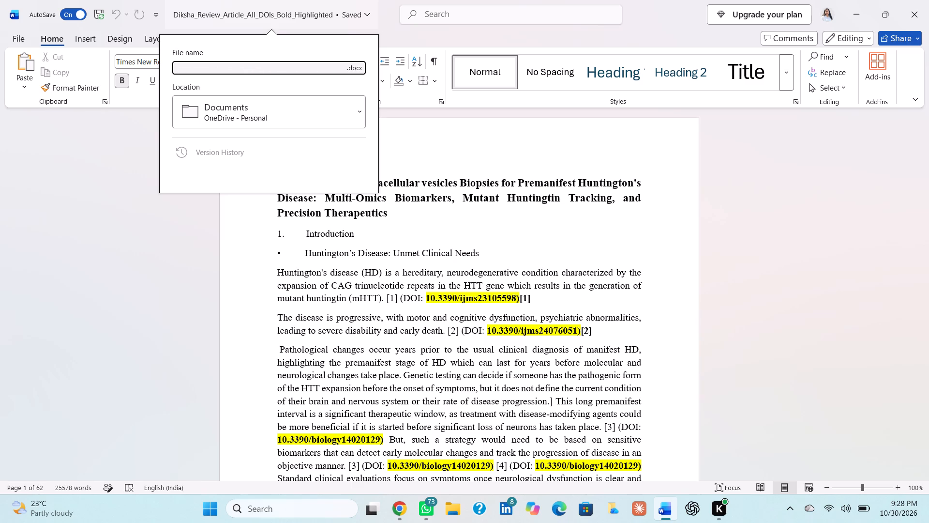
pyautogui.write('huntin')
pyautogui.write('gtin')
pyautogui.press('space')
pyautogui.write('disease')
pyautogui.press('space')
pyautogui.write('art')
pyautogui.write('icle final')
pyautogui.press('Return')
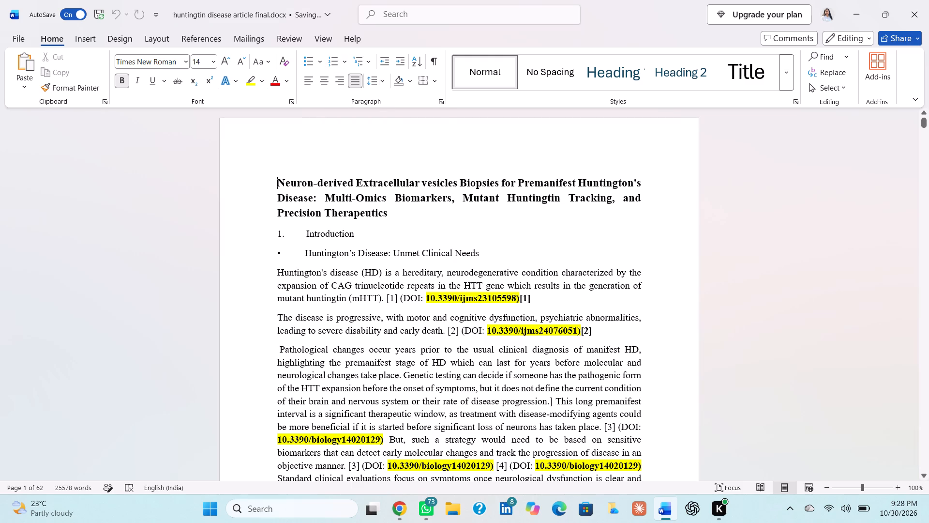
# Make the "1. Introduction" heading below the manuscript title bold.
pyautogui.moveTo(300, 231); pyautogui.dragTo(364, 231)
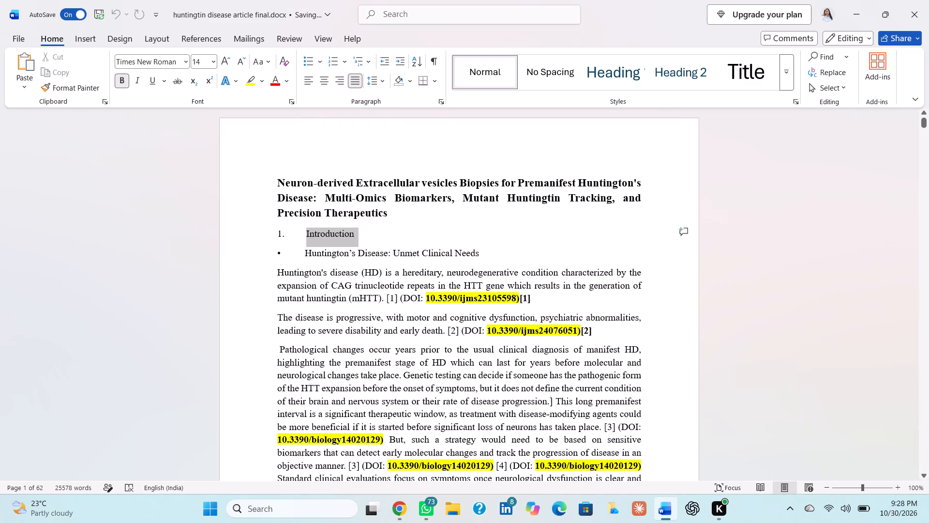
pyautogui.moveTo(364, 231); pyautogui.dragTo(364, 231)
pyautogui.click(365, 231)
pyautogui.moveTo(272, 232); pyautogui.dragTo(374, 228)
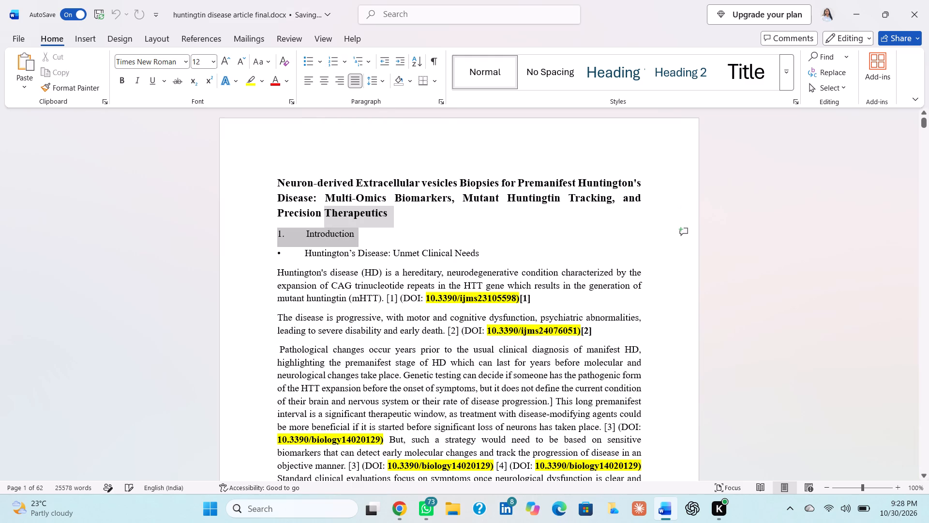
pyautogui.moveTo(374, 228); pyautogui.dragTo(373, 230)
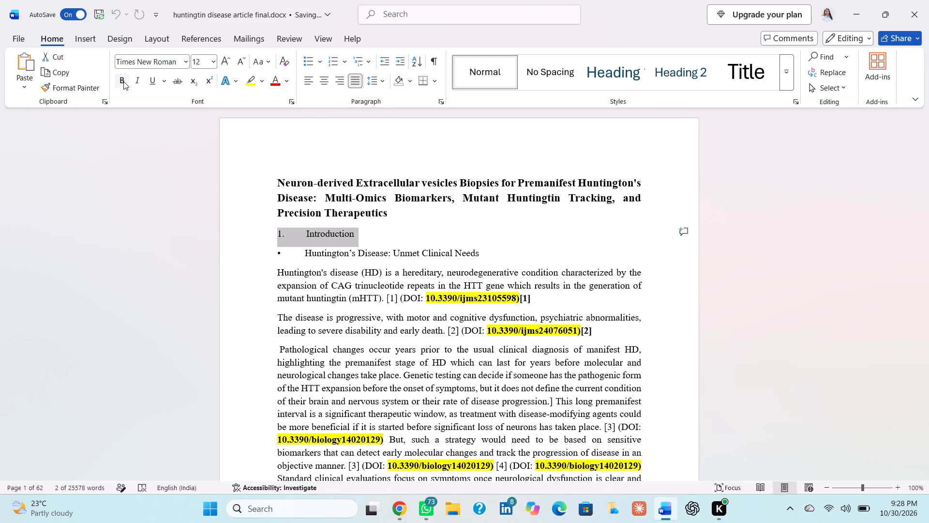
pyautogui.click(123, 81)
# Apply the Times New Roman font to the entire manuscript.
pyautogui.click(236, 181)
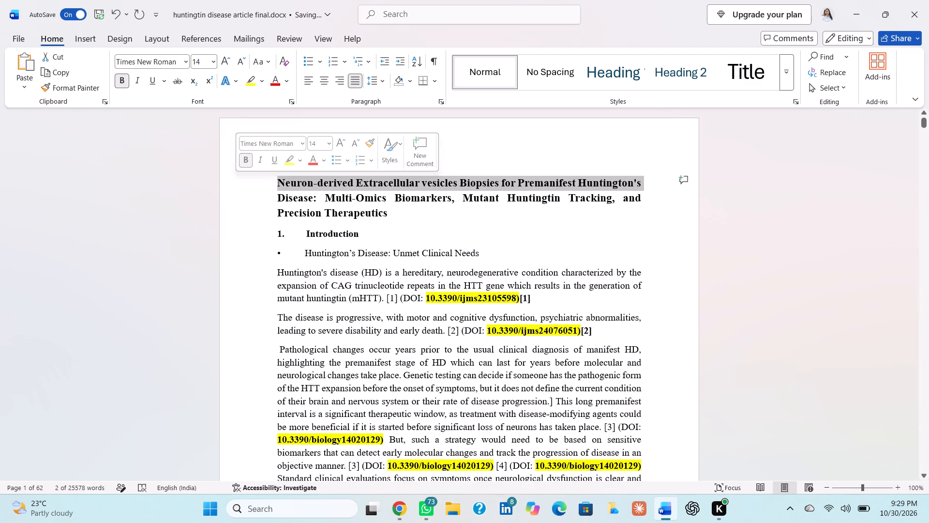
pyautogui.click(278, 189)
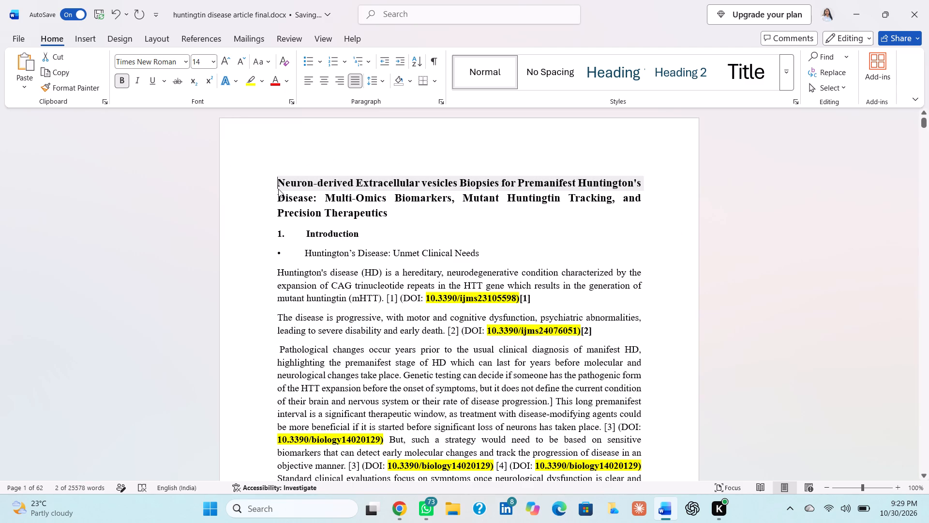
pyautogui.moveTo(278, 189); pyautogui.dragTo(305, 207)
pyautogui.hotkey('ctrl', 'a')
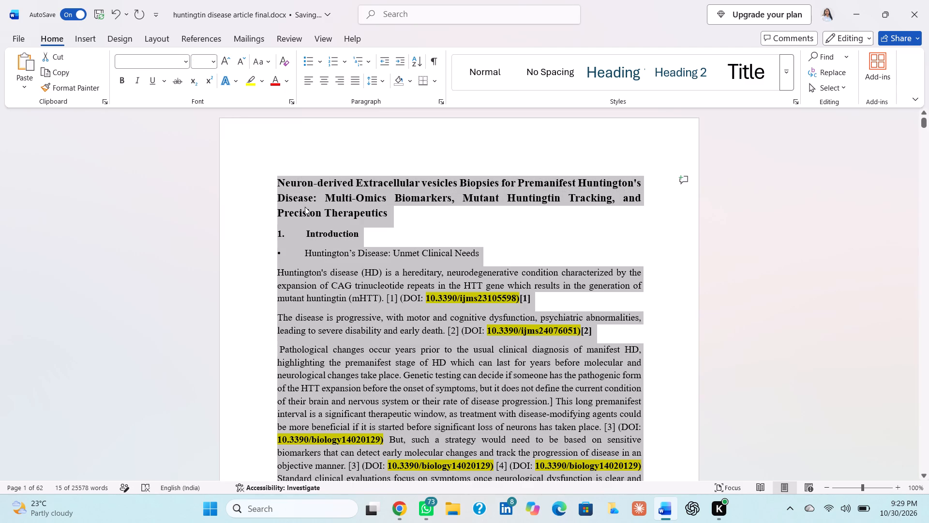
pyautogui.click(186, 62)
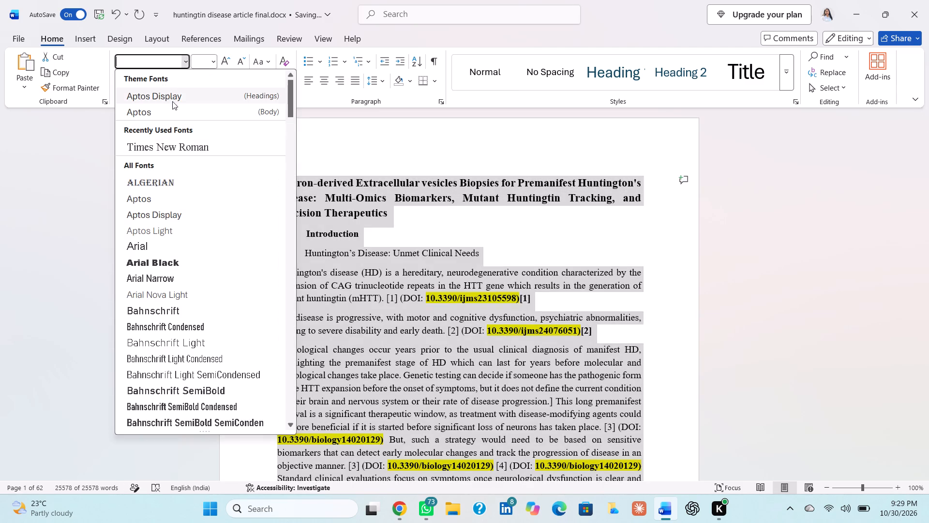
pyautogui.click(179, 152)
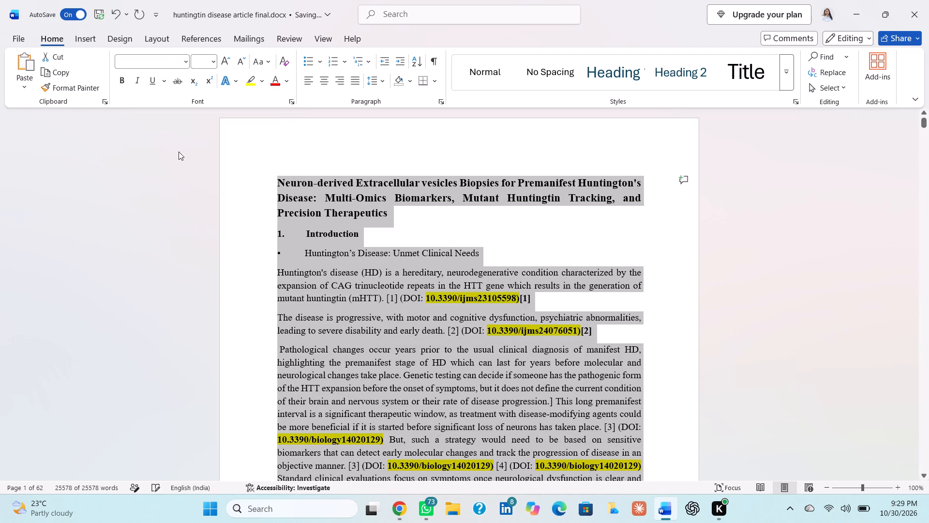
pyautogui.click(169, 185)
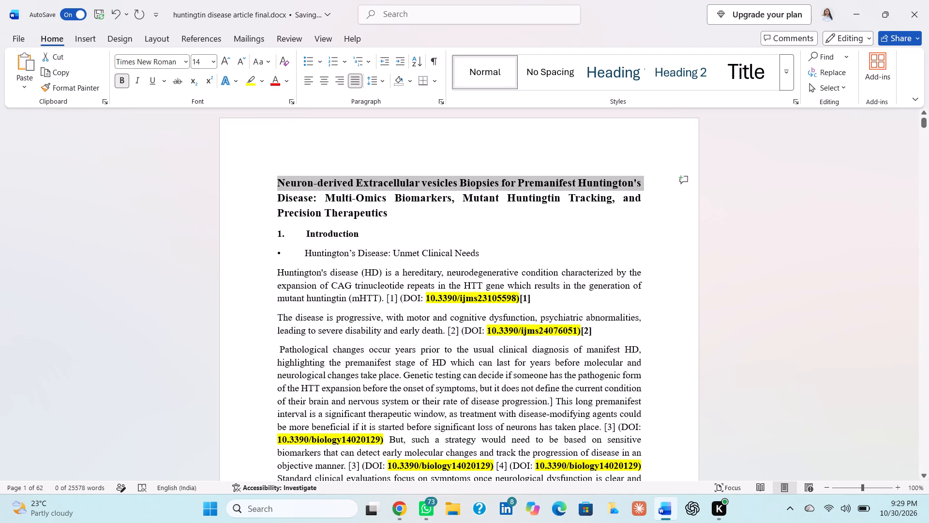
# Delete both [1] citation markers around the DOI 10.3390/ijms23105598 in the first Introduction paragraph.
pyautogui.click(399, 299)
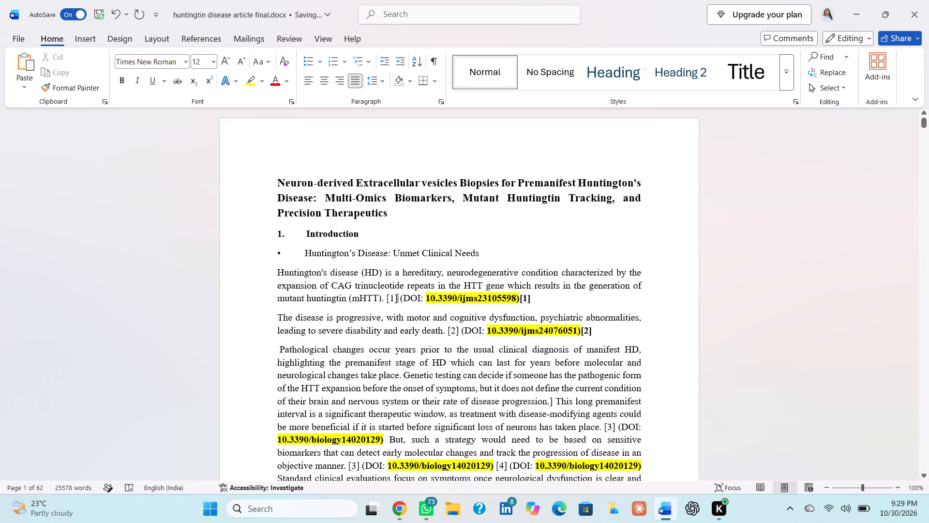
pyautogui.press('BackSpace')
pyautogui.press('BackSpace')
pyautogui.press('BackSpace')
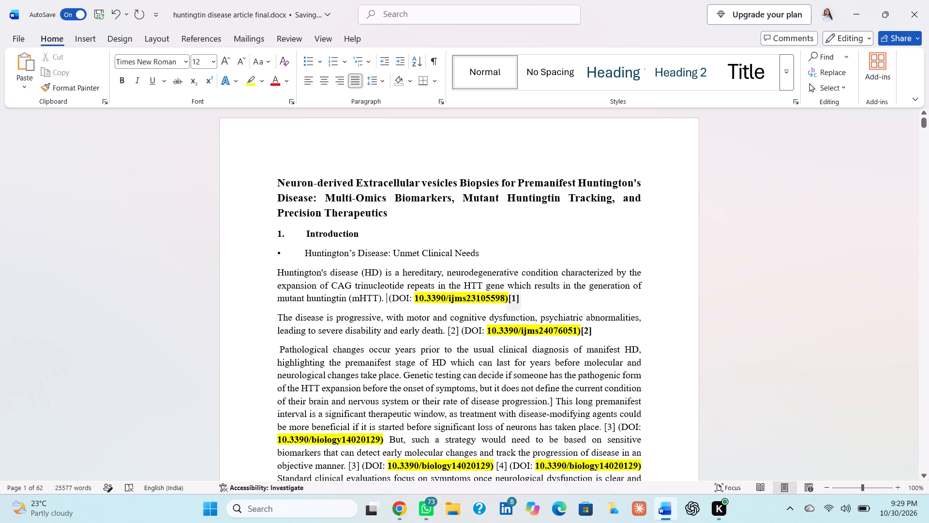
pyautogui.click(528, 305)
pyautogui.press('BackSpace')
pyautogui.press('BackSpace')
pyautogui.press('BackSpace')
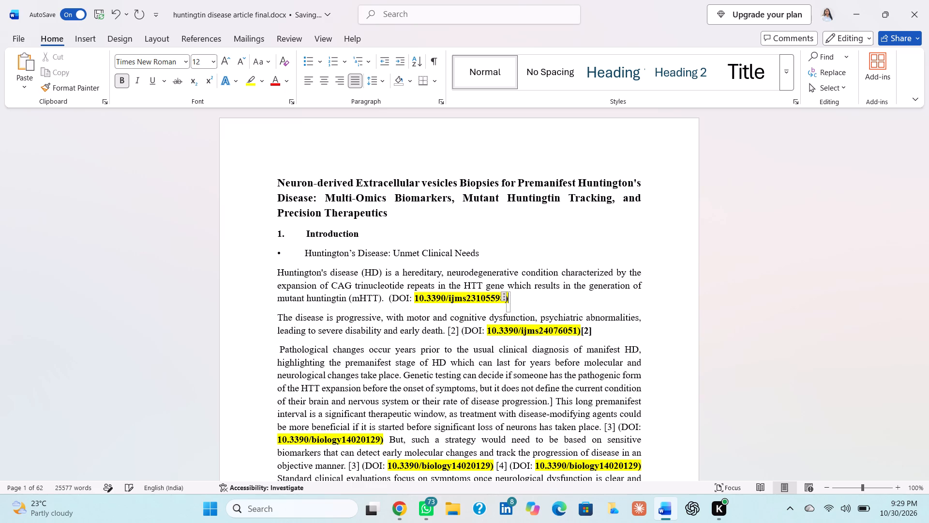
pyautogui.click(567, 312)
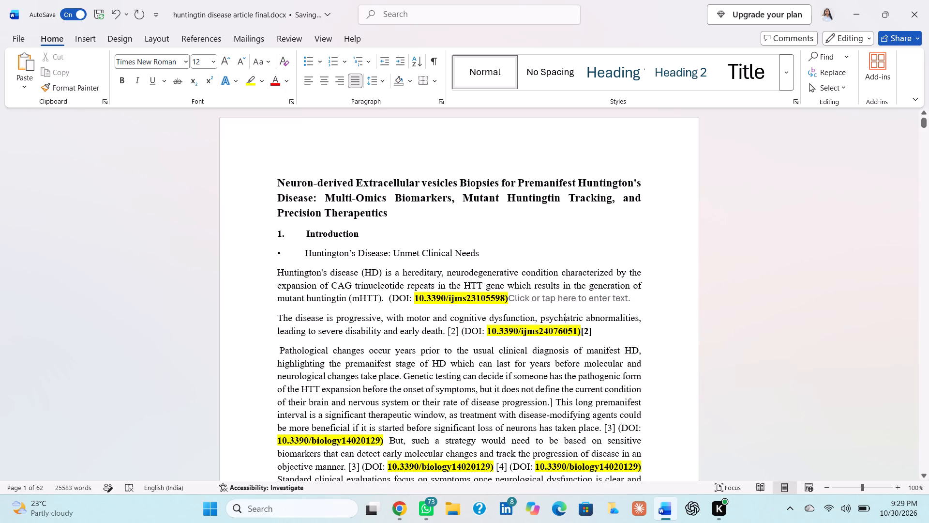
# Make the References heading at the end of the manuscript bold.
pyautogui.scroll(-20, 519, 421)
pyautogui.scroll(-20, 519, 421)
pyautogui.scroll(-10, 519, 421)
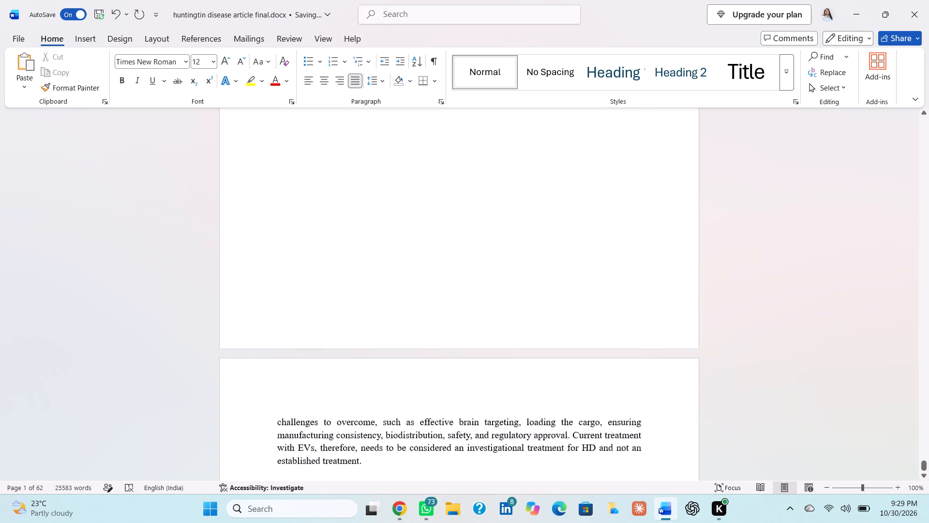
pyautogui.scroll(1, 411, 243)
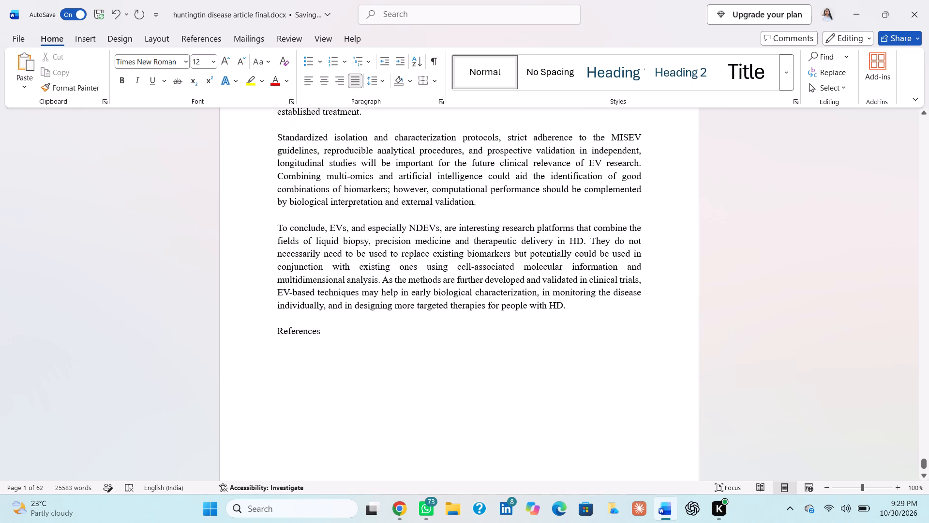
pyautogui.moveTo(275, 329); pyautogui.dragTo(346, 336)
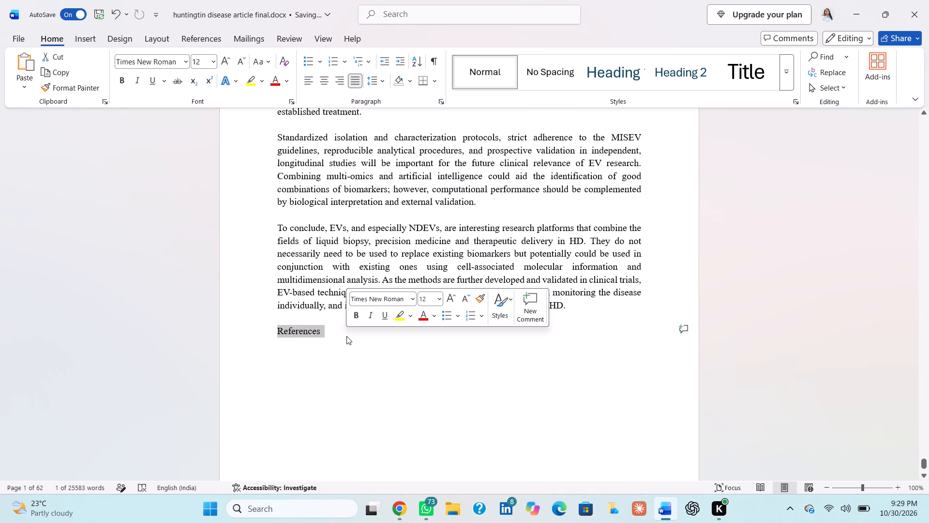
pyautogui.click(122, 83)
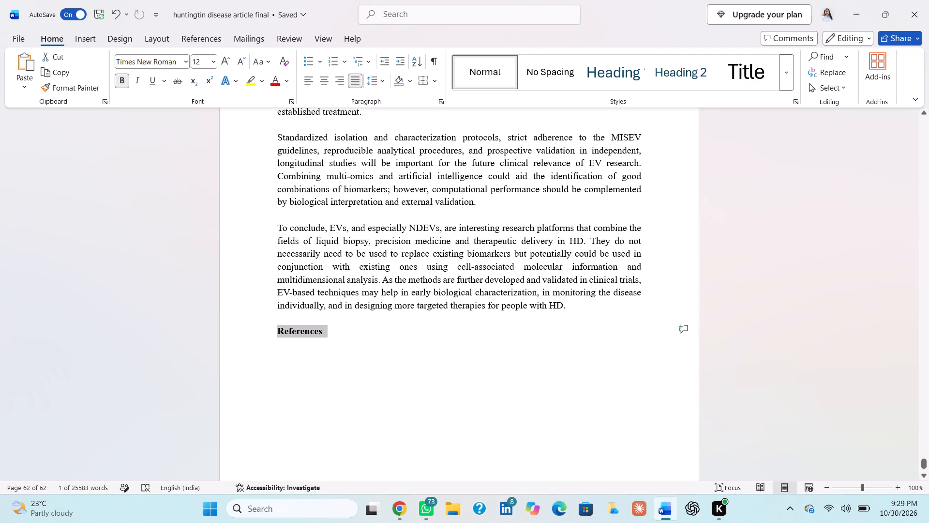
# Add a blank line below the References heading at the end of the manuscript.
pyautogui.click(328, 333)
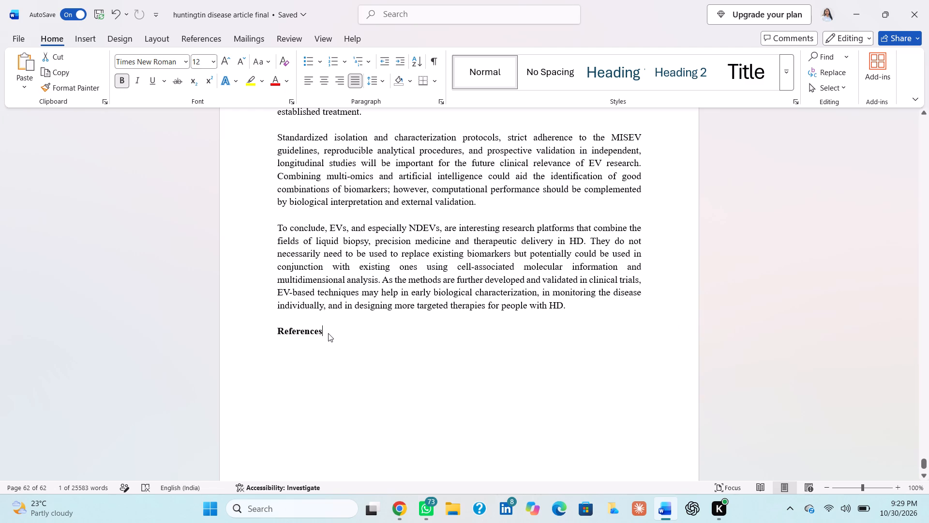
pyautogui.press('Return')
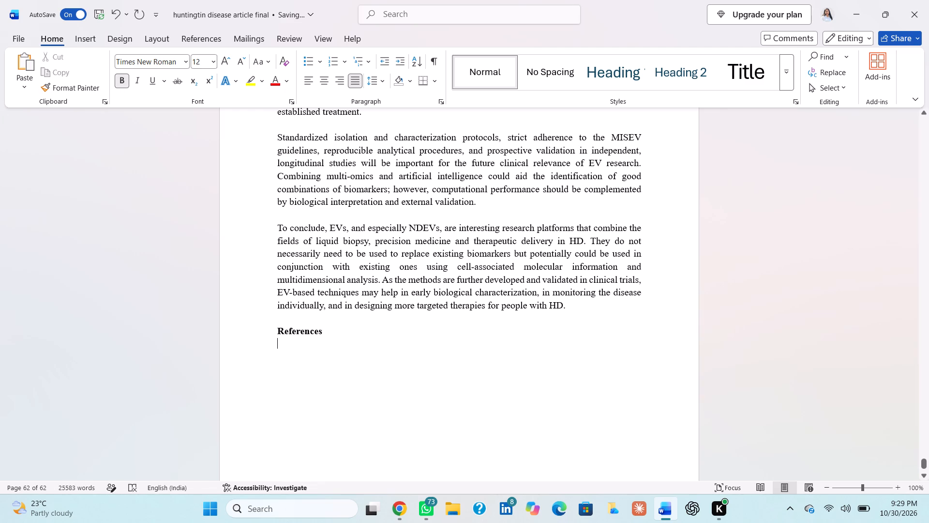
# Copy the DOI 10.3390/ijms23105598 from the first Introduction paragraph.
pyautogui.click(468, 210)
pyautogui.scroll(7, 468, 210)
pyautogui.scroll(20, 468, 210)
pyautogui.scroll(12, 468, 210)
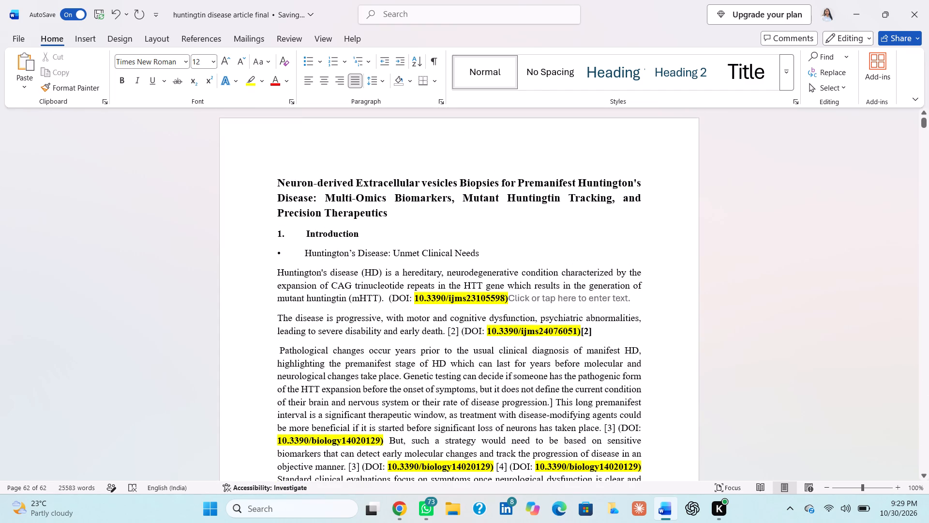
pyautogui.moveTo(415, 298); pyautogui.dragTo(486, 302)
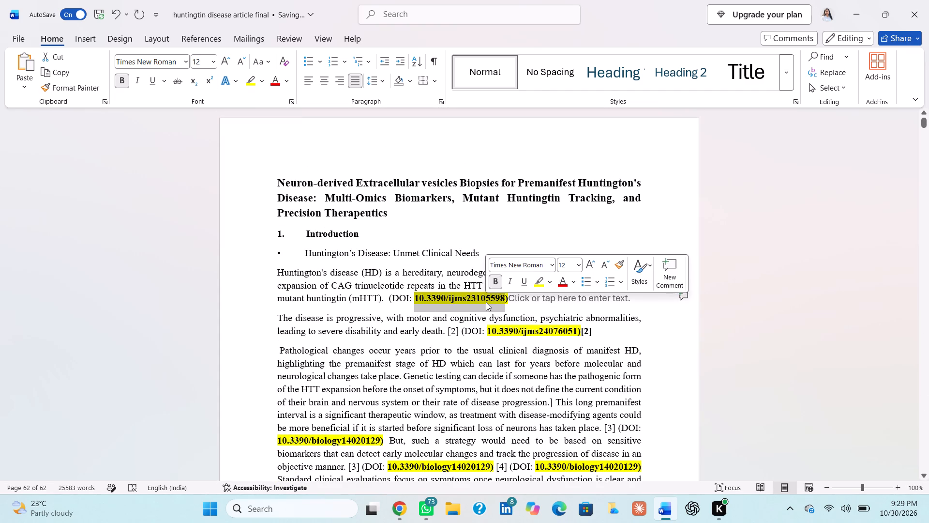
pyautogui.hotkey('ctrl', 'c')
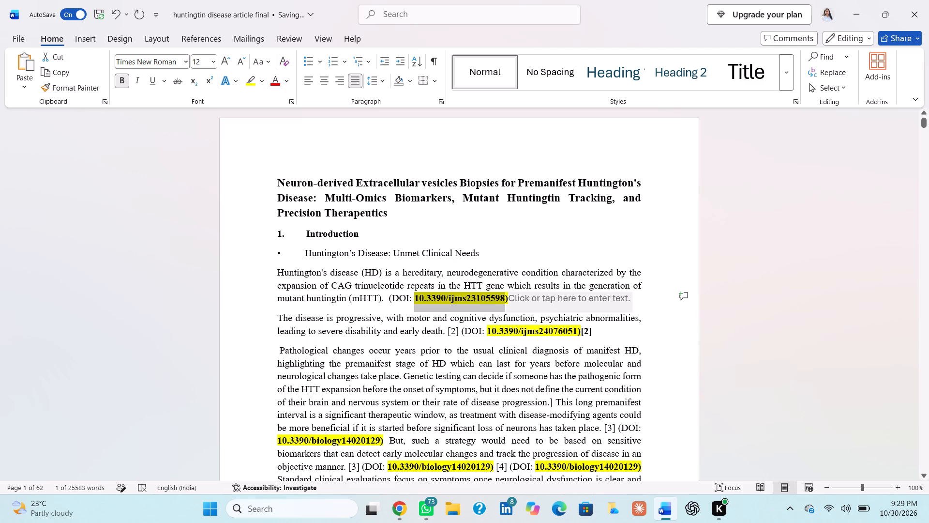
# Find and open Mendeley Reference Manager, dismissing the security notification over it.
pyautogui.click(315, 509)
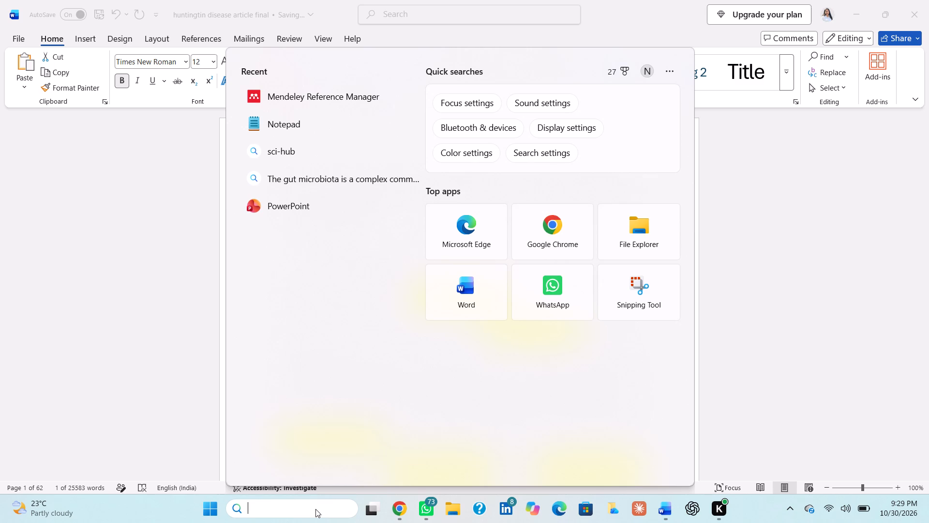
pyautogui.write('mende')
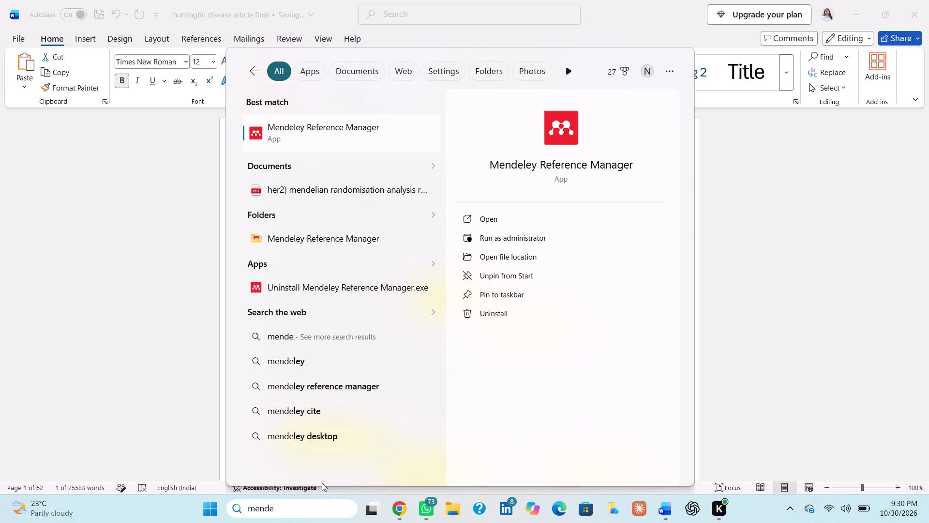
pyautogui.click(300, 131)
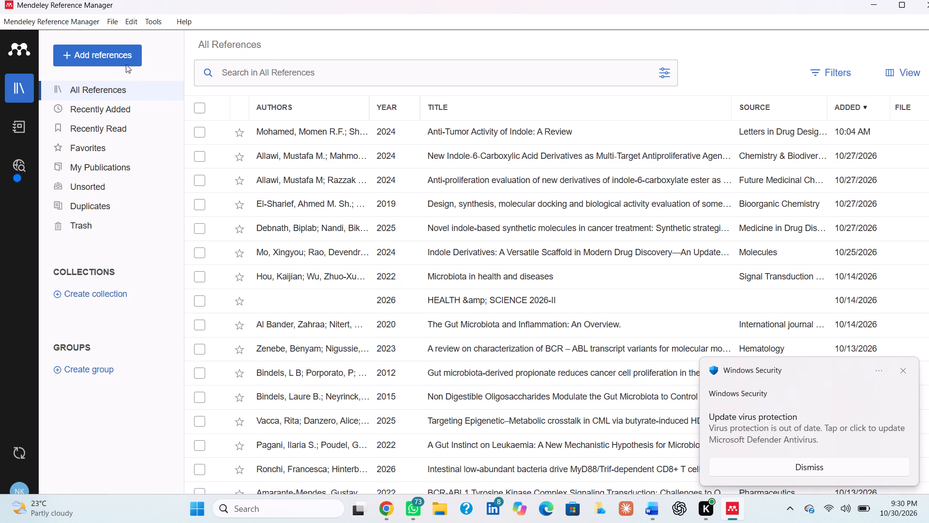
pyautogui.click(903, 370)
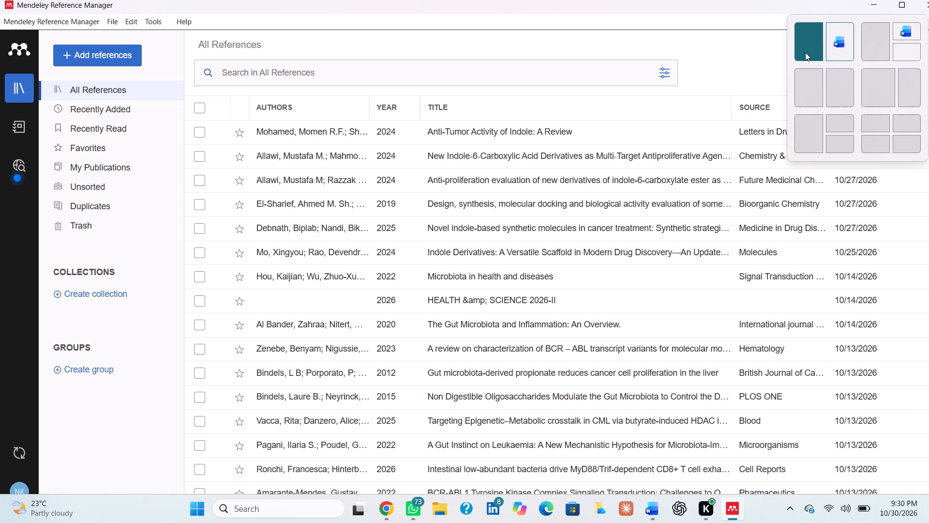
# Arrange the Word manuscript and Mendeley Reference Manager side by side, with the manuscript widened to show its full text width.
pyautogui.click(813, 46)
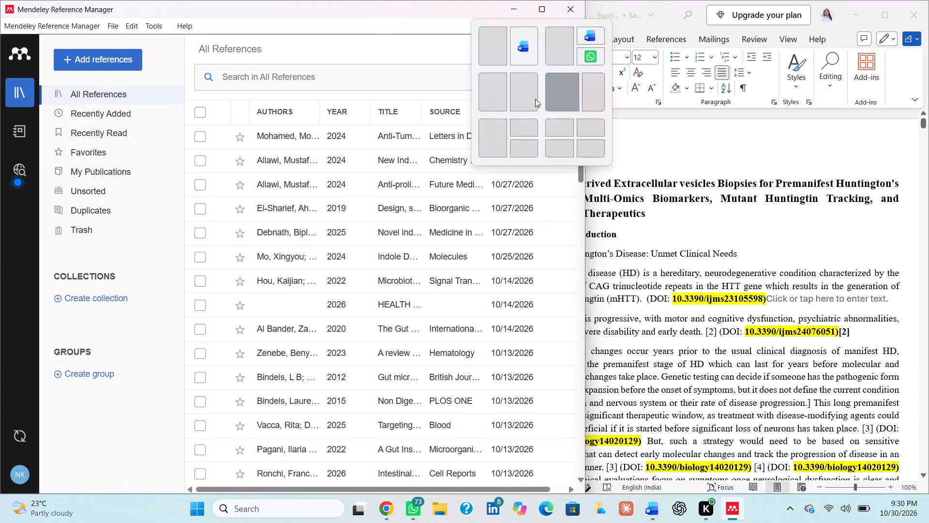
pyautogui.click(531, 98)
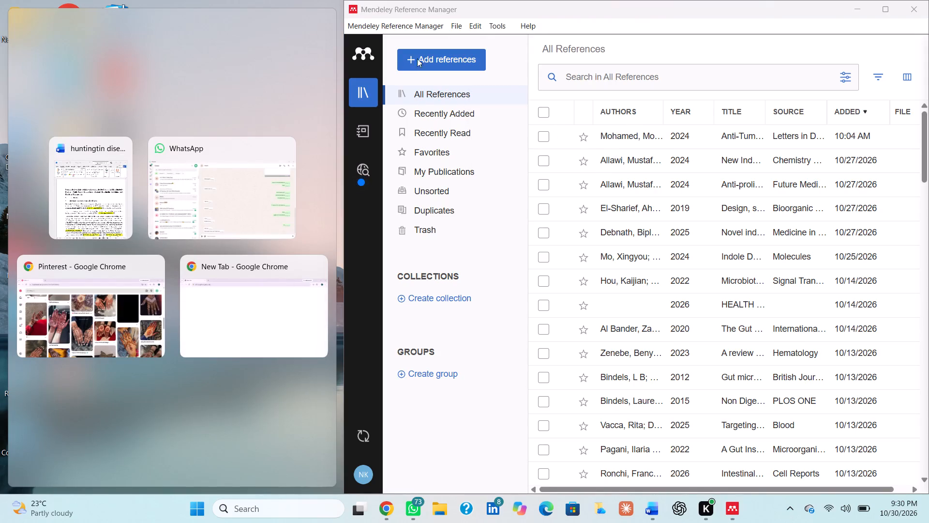
pyautogui.click(73, 194)
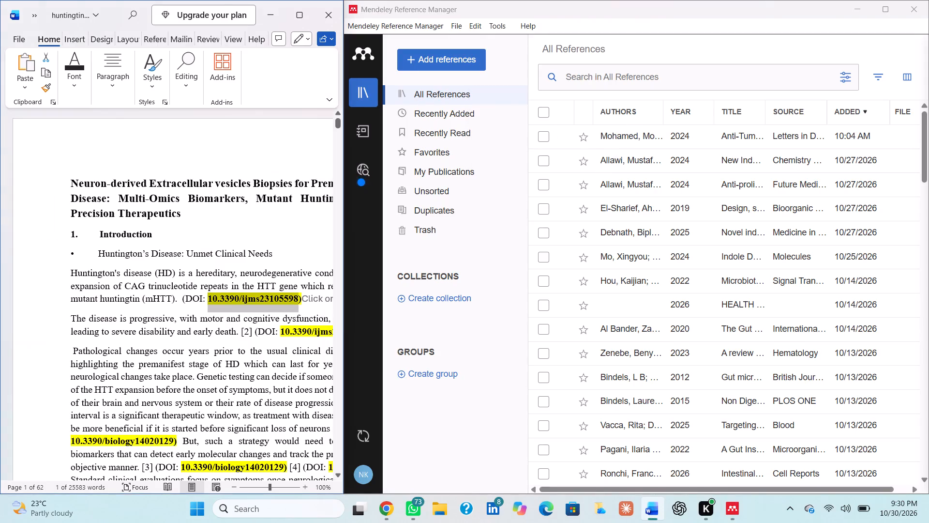
pyautogui.moveTo(559, 11); pyautogui.dragTo(725, 52)
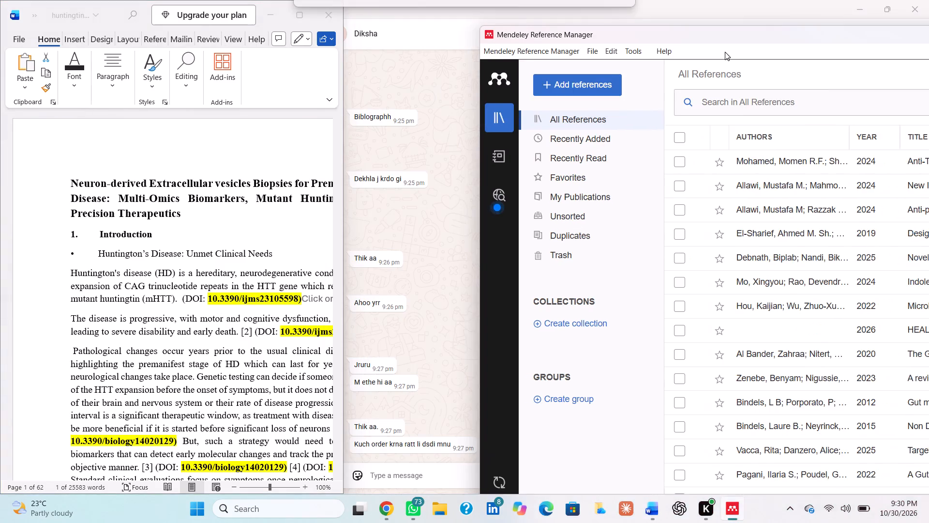
pyautogui.moveTo(725, 52); pyautogui.dragTo(777, 23)
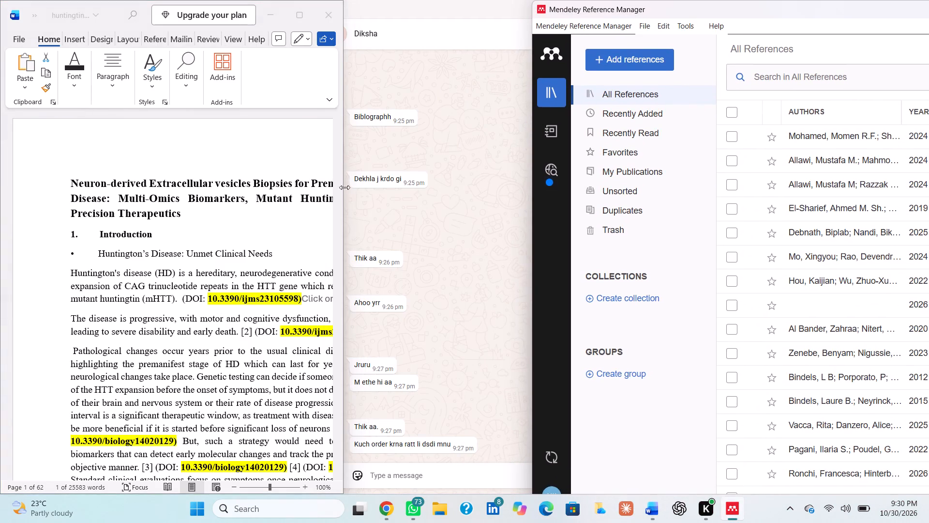
pyautogui.moveTo(345, 188); pyautogui.dragTo(539, 216)
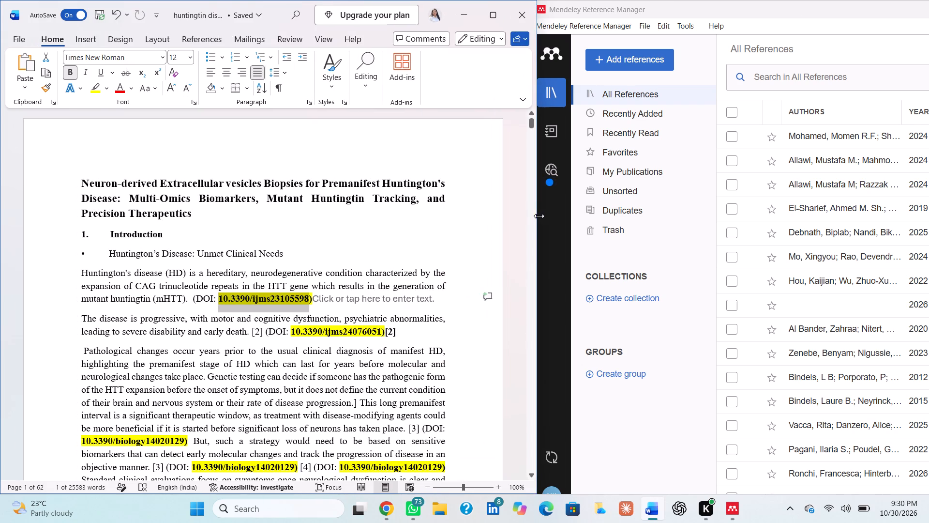
pyautogui.moveTo(539, 216); pyautogui.dragTo(512, 209)
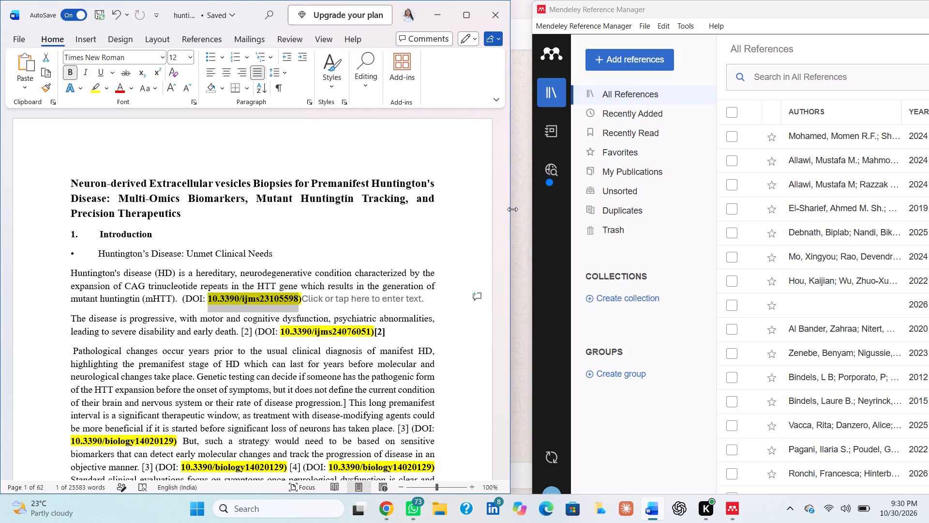
pyautogui.click(476, 227)
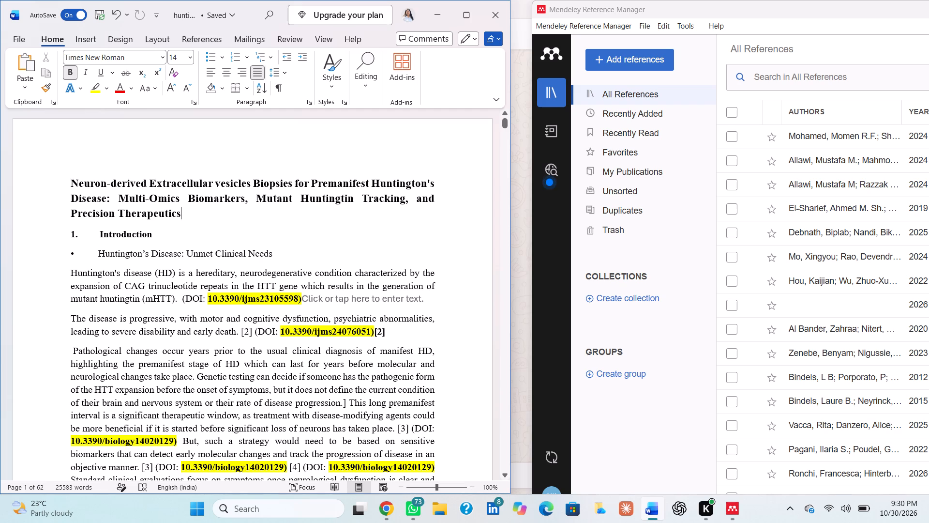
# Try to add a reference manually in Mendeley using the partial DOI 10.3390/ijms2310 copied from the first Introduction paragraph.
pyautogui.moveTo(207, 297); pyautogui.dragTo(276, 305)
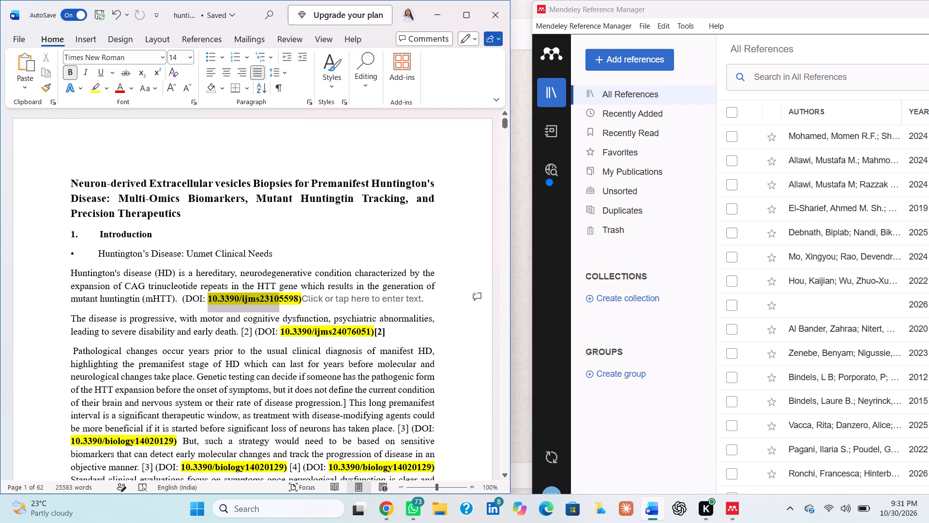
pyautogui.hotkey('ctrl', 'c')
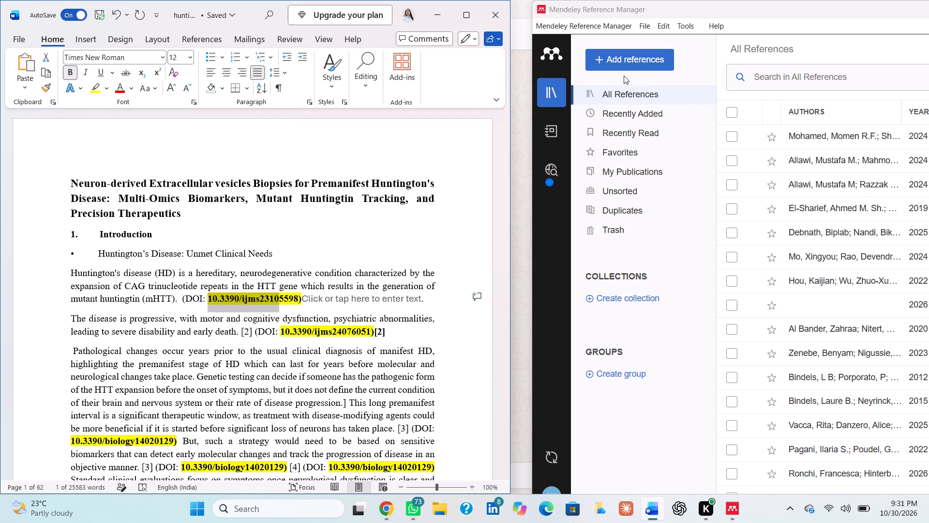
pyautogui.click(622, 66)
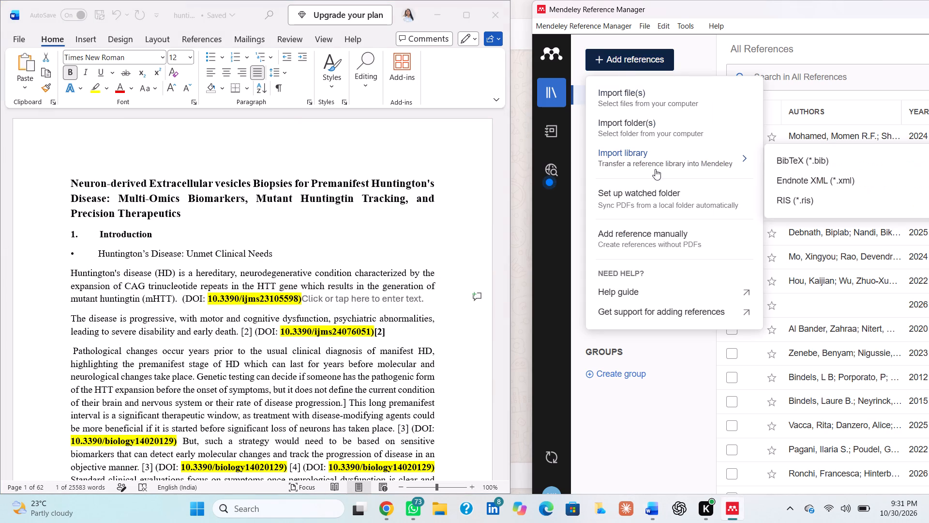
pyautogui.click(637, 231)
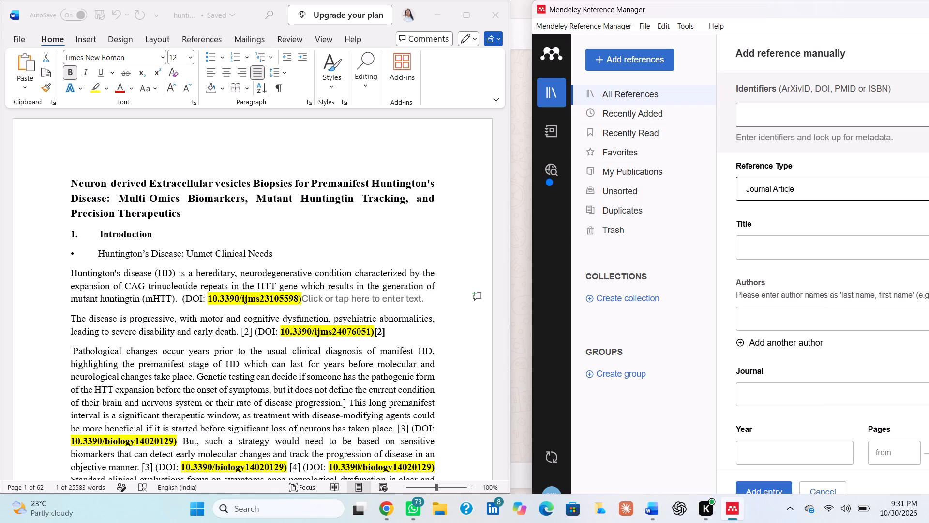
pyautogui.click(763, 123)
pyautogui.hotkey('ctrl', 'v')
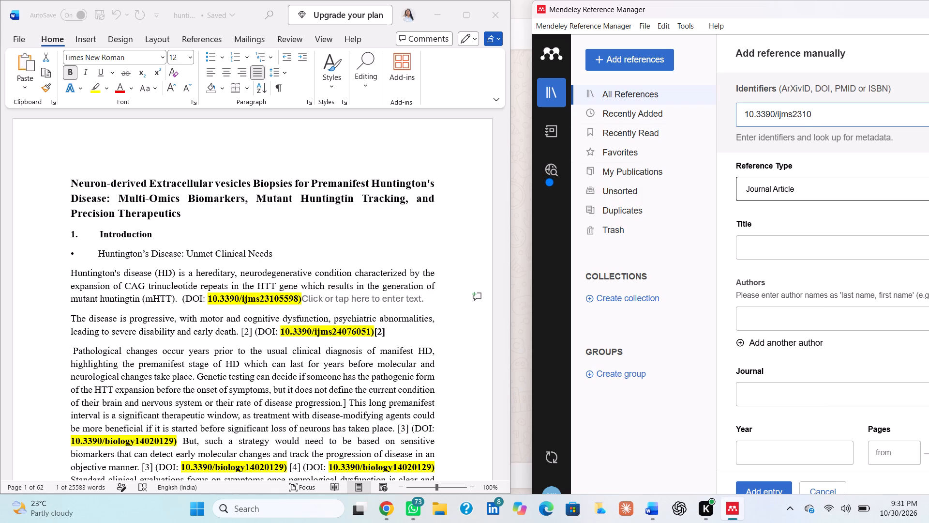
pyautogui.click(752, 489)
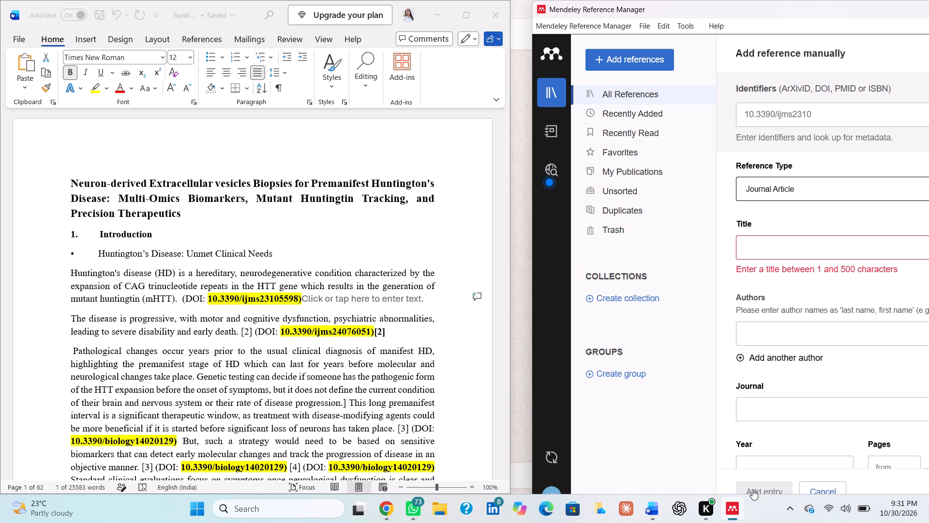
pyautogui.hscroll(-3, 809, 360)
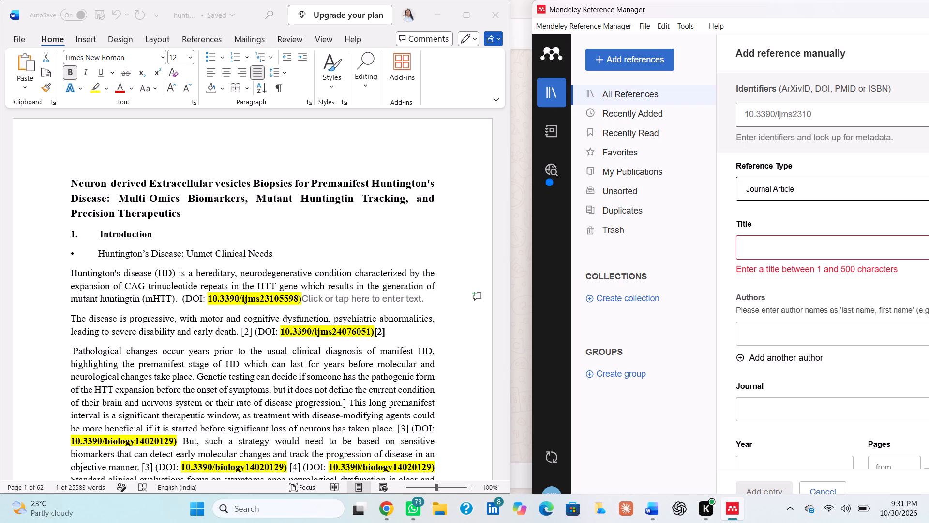
# Replace the identifier with the full DOI 10.3390/ijms23105598 copied from the manuscript, look up its metadata and add the reference to the library.
pyautogui.click(426, 333)
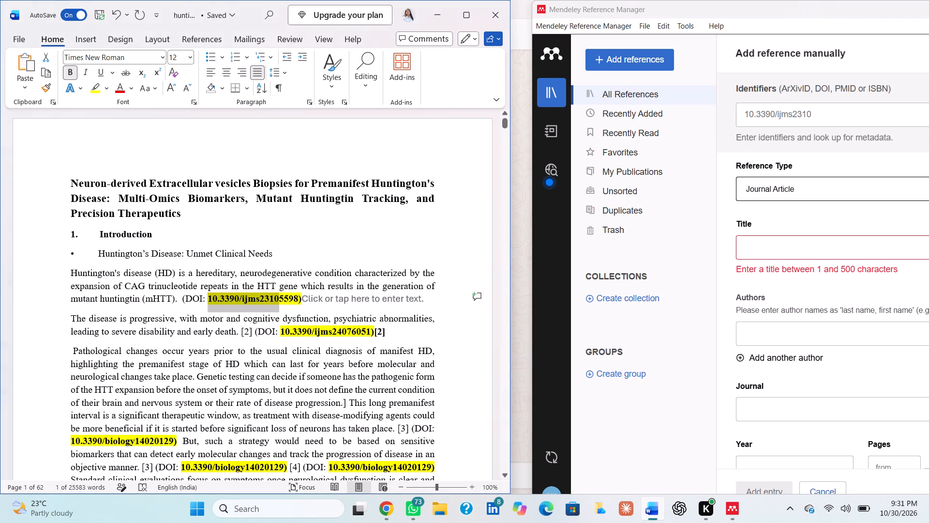
pyautogui.rightClick(240, 309)
pyautogui.click(214, 272)
pyautogui.doubleClick(214, 272)
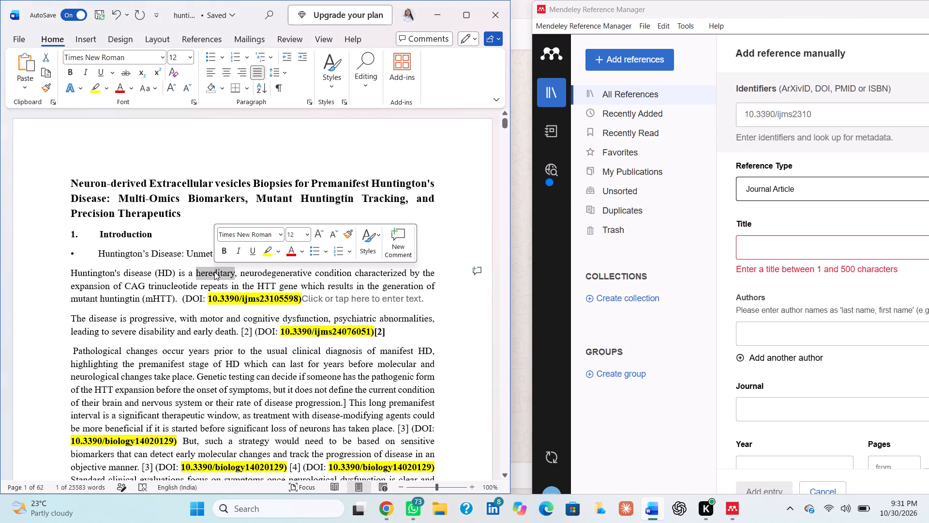
pyautogui.moveTo(207, 297); pyautogui.dragTo(281, 303)
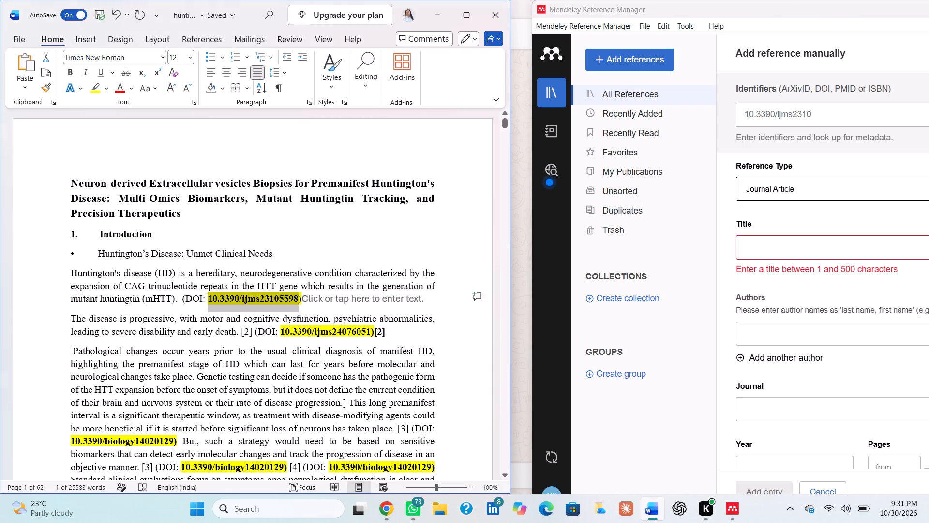
pyautogui.hotkey('ctrl', 'c')
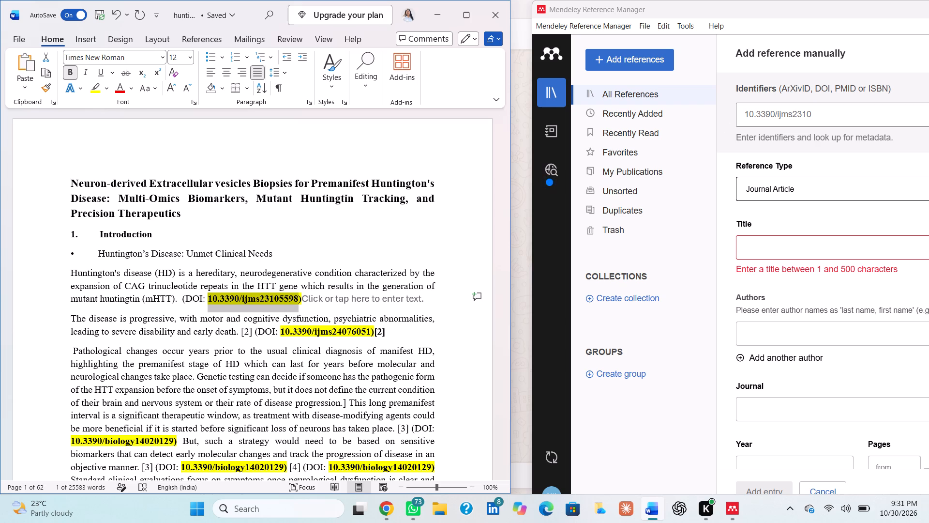
pyautogui.click(813, 108)
pyautogui.press('BackSpace')
pyautogui.press('BackSpace')
pyautogui.press('BackSpace')
pyautogui.press('BackSpace')
pyautogui.press('BackSpace')
pyautogui.press('BackSpace')
pyautogui.press('BackSpace')
pyautogui.press('BackSpace')
pyautogui.press('BackSpace')
pyautogui.press('BackSpace')
pyautogui.press('BackSpace')
pyautogui.press('BackSpace')
pyautogui.press('BackSpace')
pyautogui.press('BackSpace')
pyautogui.press('BackSpace')
pyautogui.press('BackSpace')
pyautogui.press('BackSpace')
pyautogui.press('BackSpace')
pyautogui.press('BackSpace')
pyautogui.press('BackSpace')
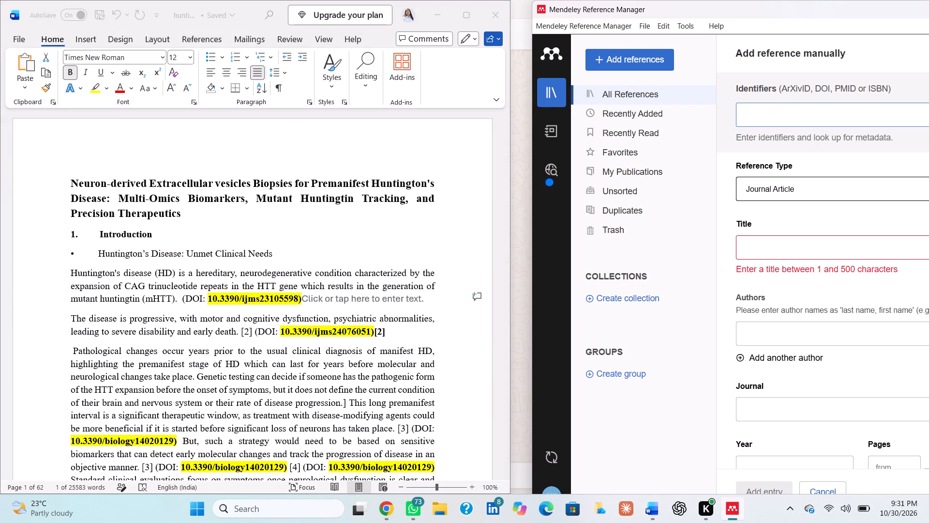
pyautogui.hotkey('ctrl', 'v')
pyautogui.press('Return')
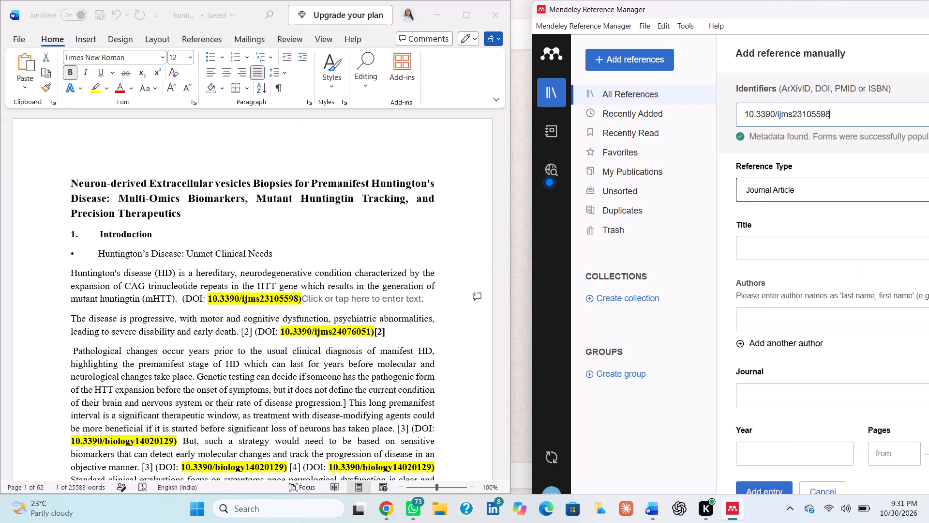
pyautogui.click(779, 491)
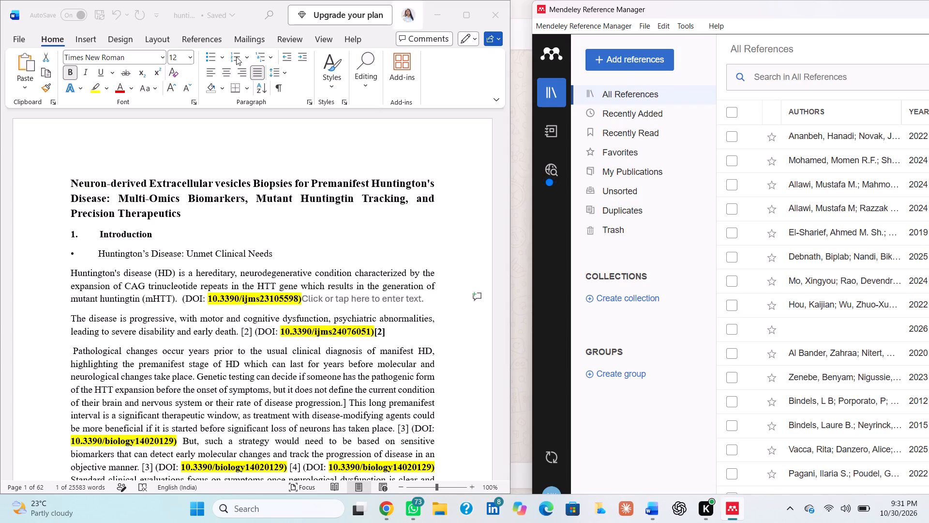
# Open the Mendeley Cite add-in alongside the Word manuscript.
pyautogui.click(208, 37)
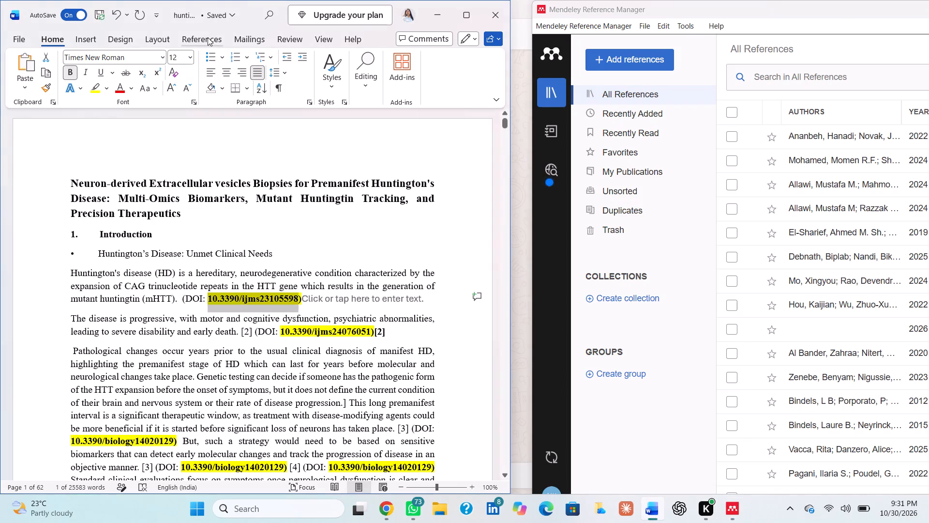
pyautogui.click(208, 37)
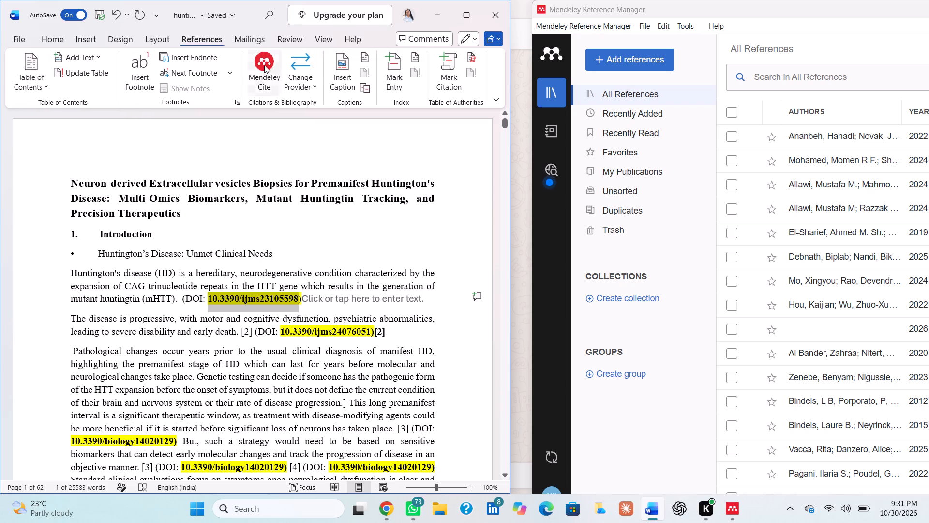
pyautogui.click(266, 78)
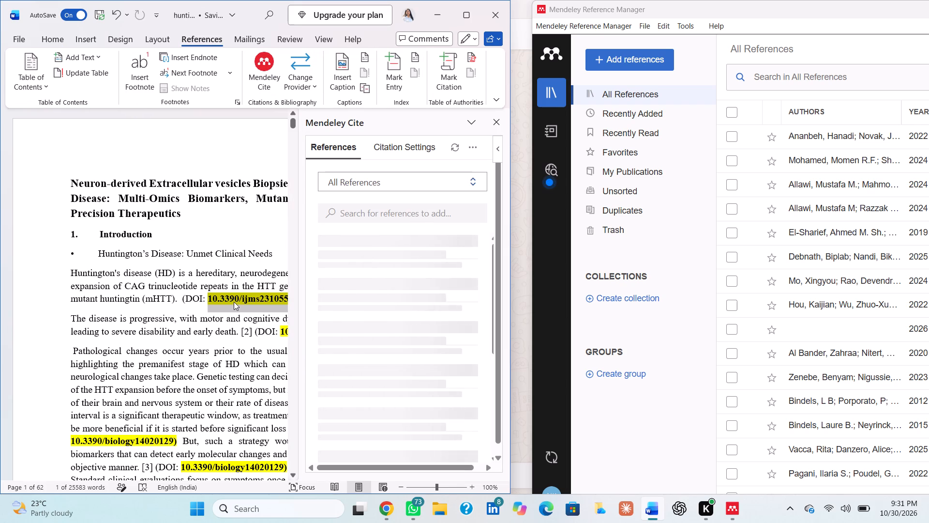
# Delete both [2] citation markers around the DOI 10.3390/ijms24076051 in the second Introduction paragraph.
pyautogui.hscroll(-1, 218, 299)
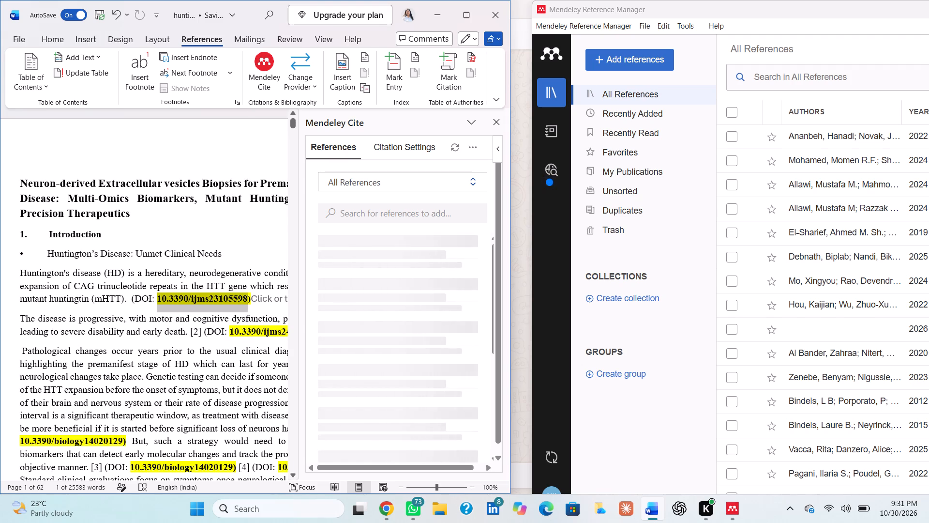
pyautogui.click(130, 300)
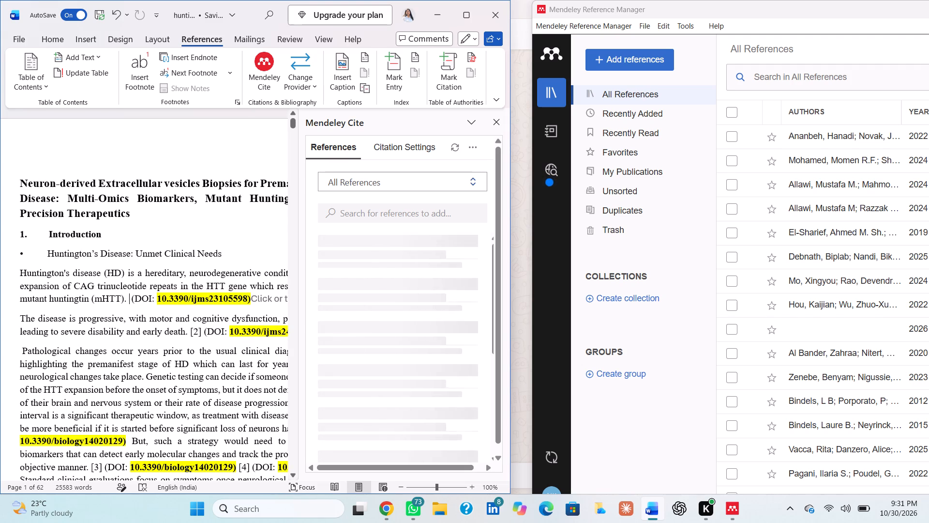
pyautogui.hscroll(-1, 239, 335)
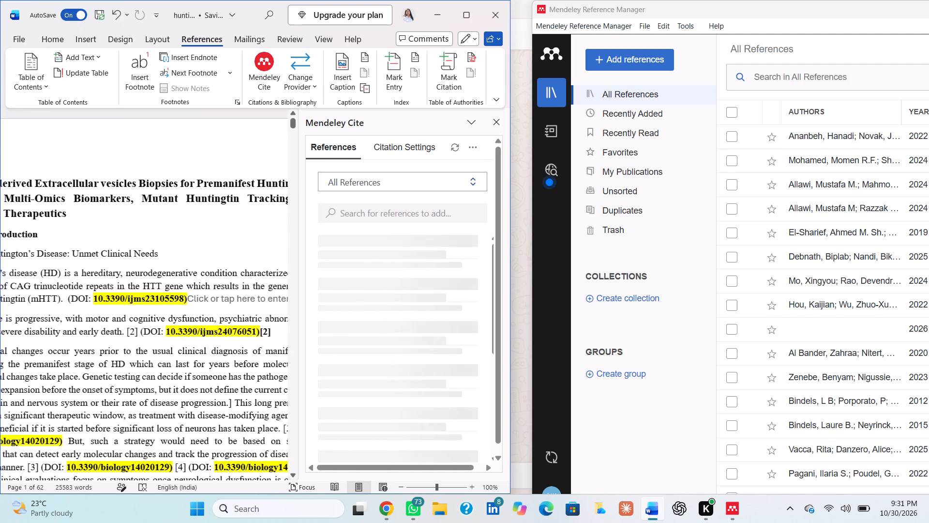
pyautogui.hscroll(-2, 239, 335)
pyautogui.rightClick(275, 337)
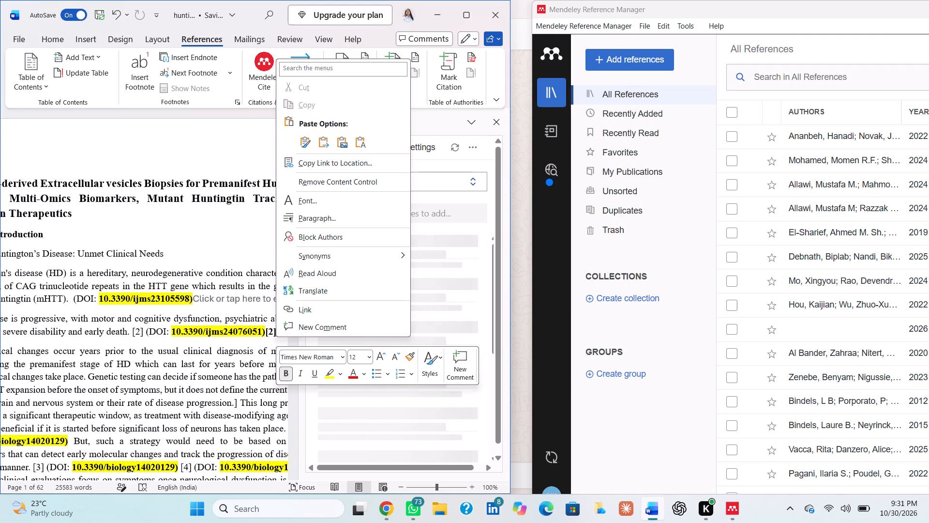
pyautogui.press('BackSpace')
pyautogui.press('BackSpace')
pyautogui.click(270, 338)
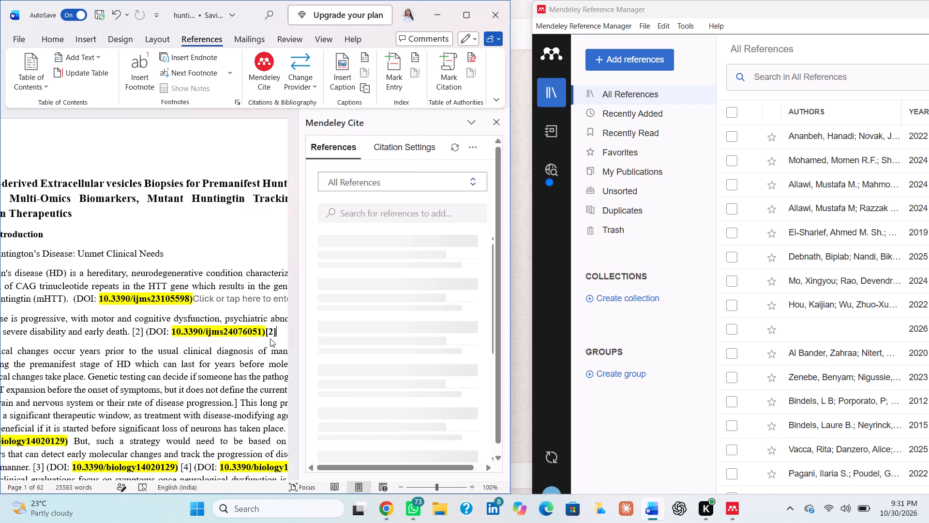
pyautogui.press('BackSpace')
pyautogui.press('BackSpace')
pyautogui.press('BackSpace')
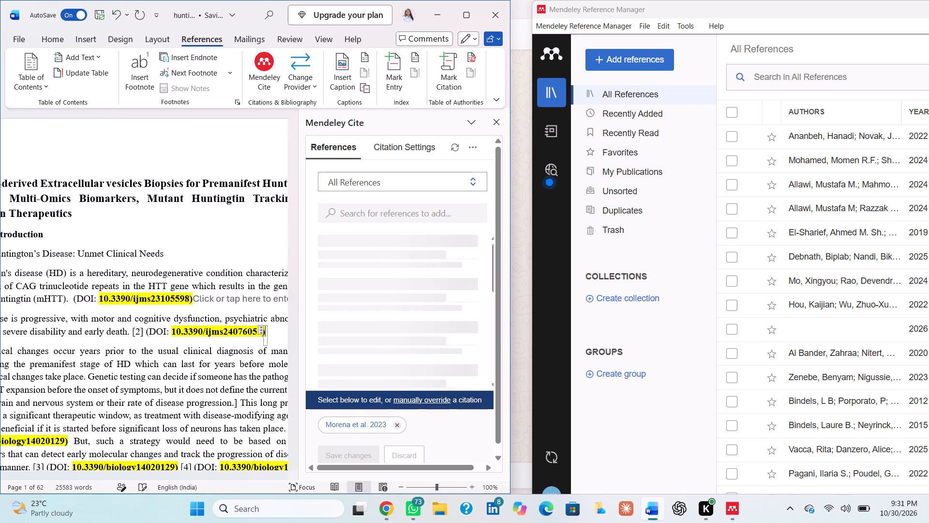
pyautogui.click(145, 333)
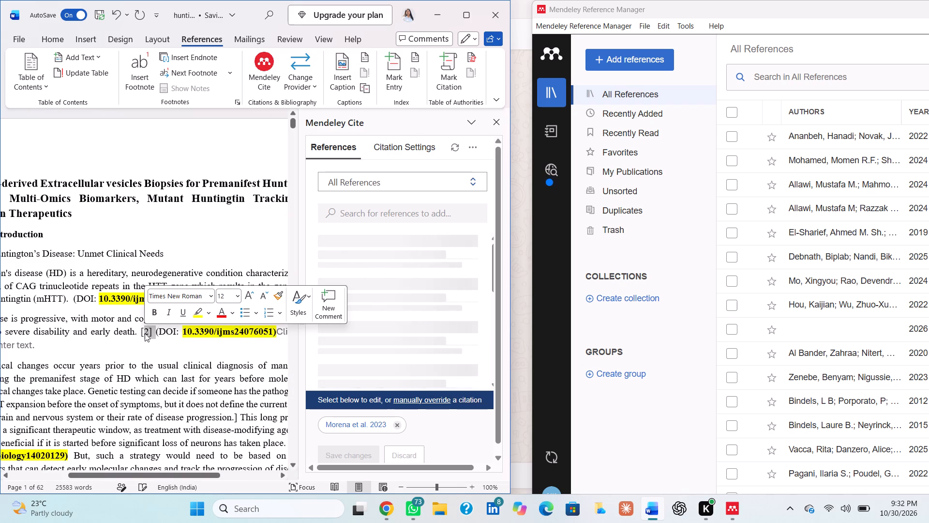
pyautogui.press('BackSpace')
pyautogui.press('BackSpace')
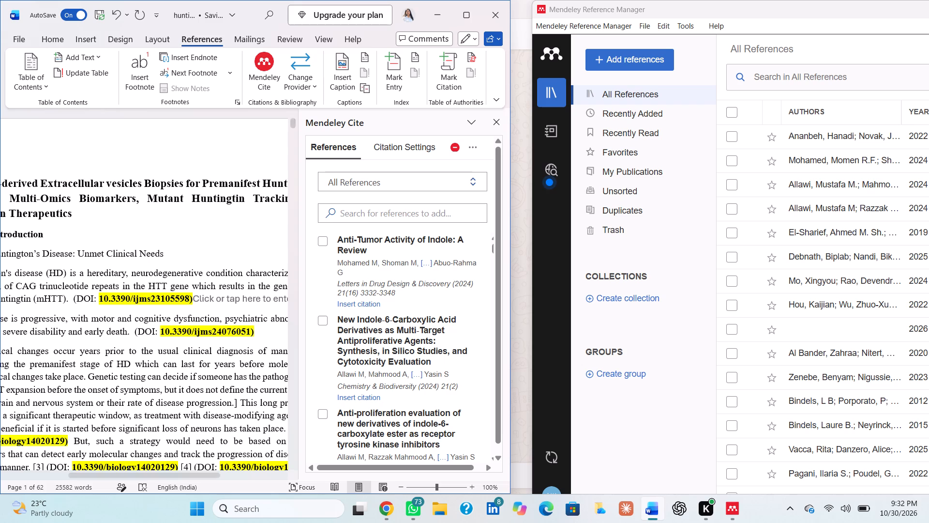
# Refresh the Mendeley Cite reference list to sync it with the Mendeley library.
pyautogui.scroll(9, 351, 300)
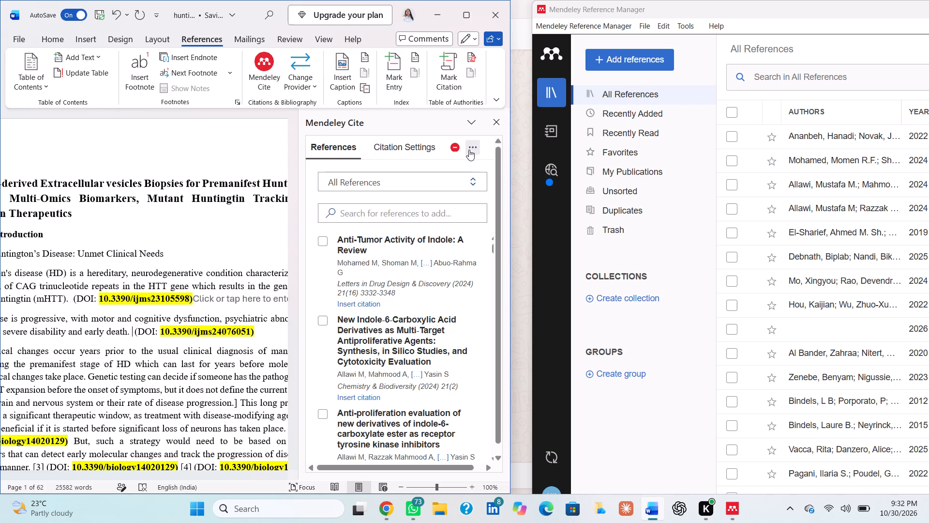
pyautogui.click(469, 149)
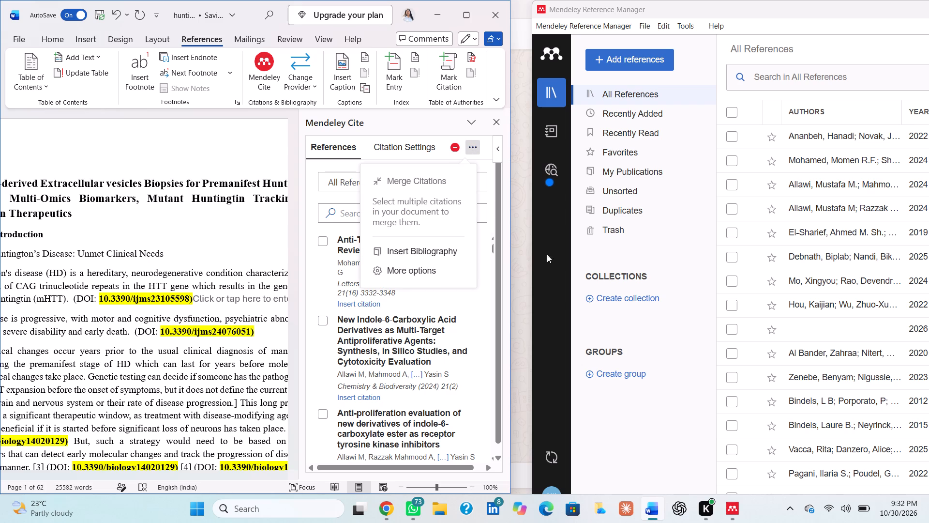
pyautogui.scroll(-2, 740, 299)
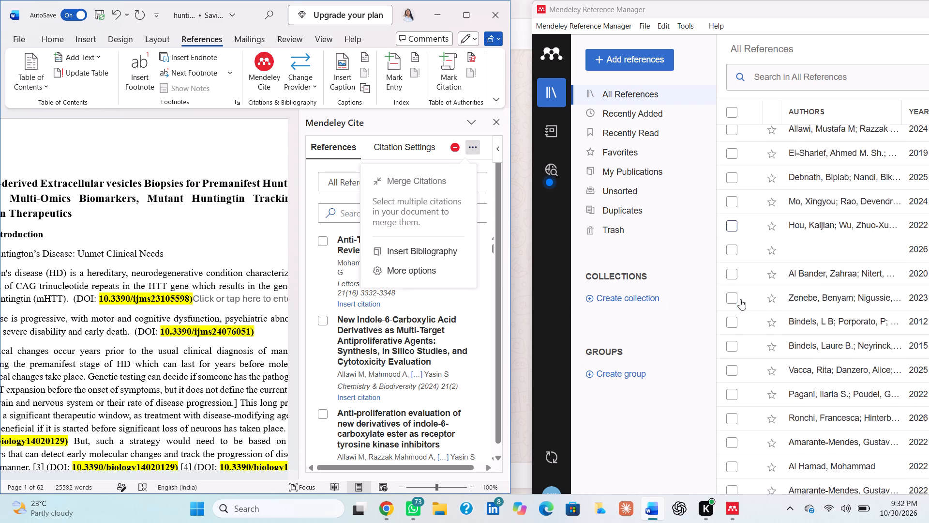
pyautogui.scroll(-2, 647, 382)
pyautogui.scroll(7, 864, 252)
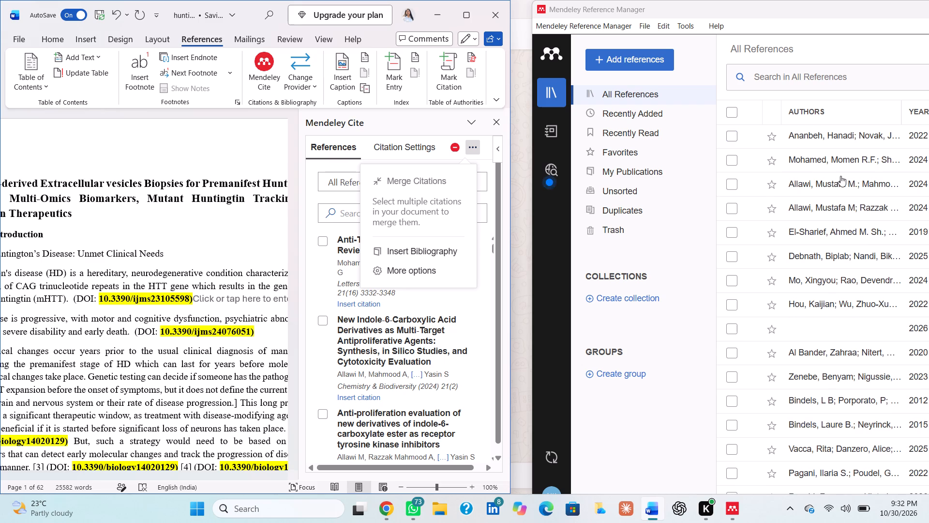
pyautogui.hscroll(-2, 840, 176)
pyautogui.click(454, 153)
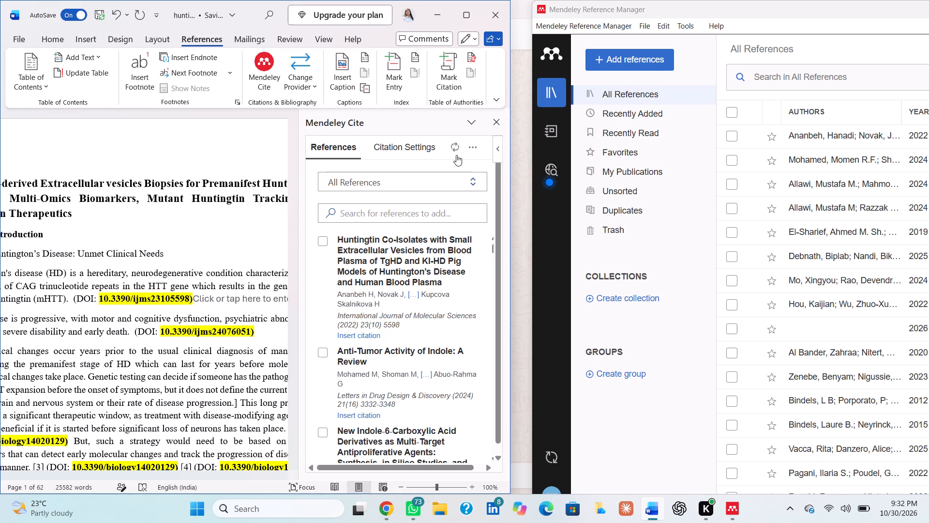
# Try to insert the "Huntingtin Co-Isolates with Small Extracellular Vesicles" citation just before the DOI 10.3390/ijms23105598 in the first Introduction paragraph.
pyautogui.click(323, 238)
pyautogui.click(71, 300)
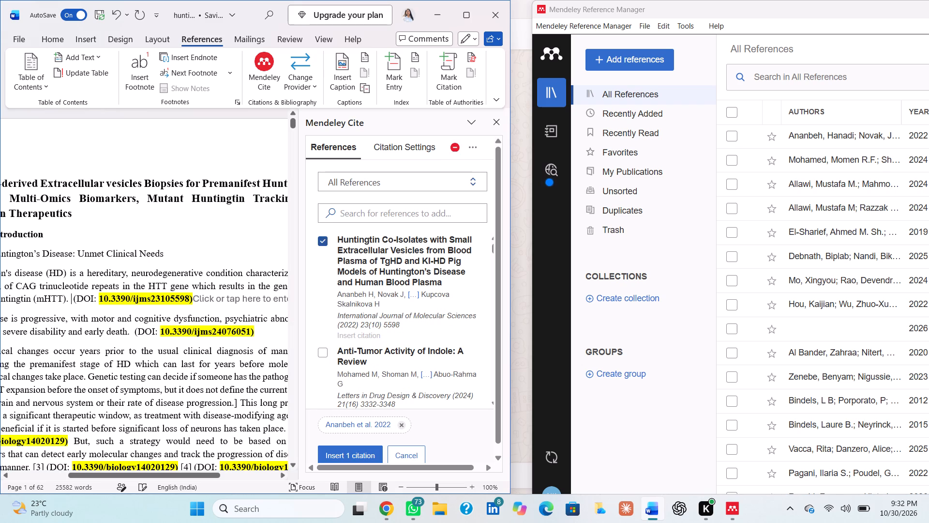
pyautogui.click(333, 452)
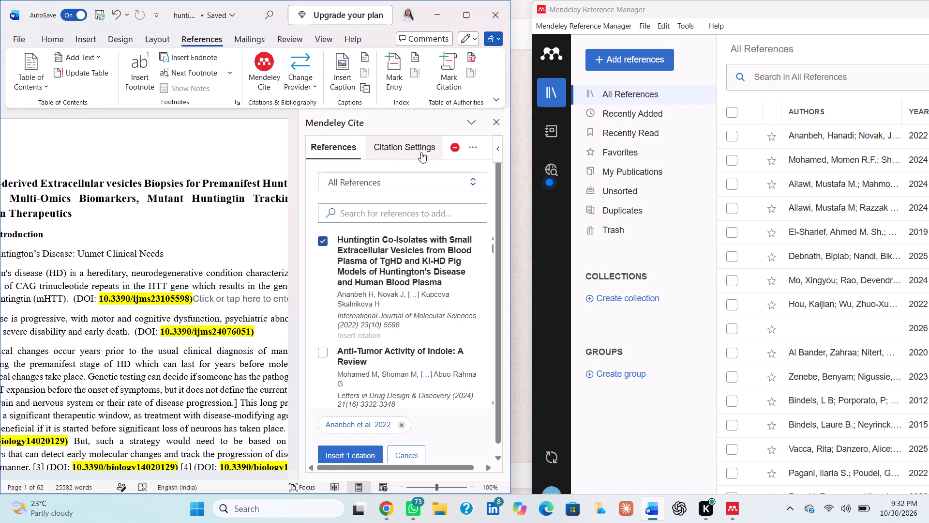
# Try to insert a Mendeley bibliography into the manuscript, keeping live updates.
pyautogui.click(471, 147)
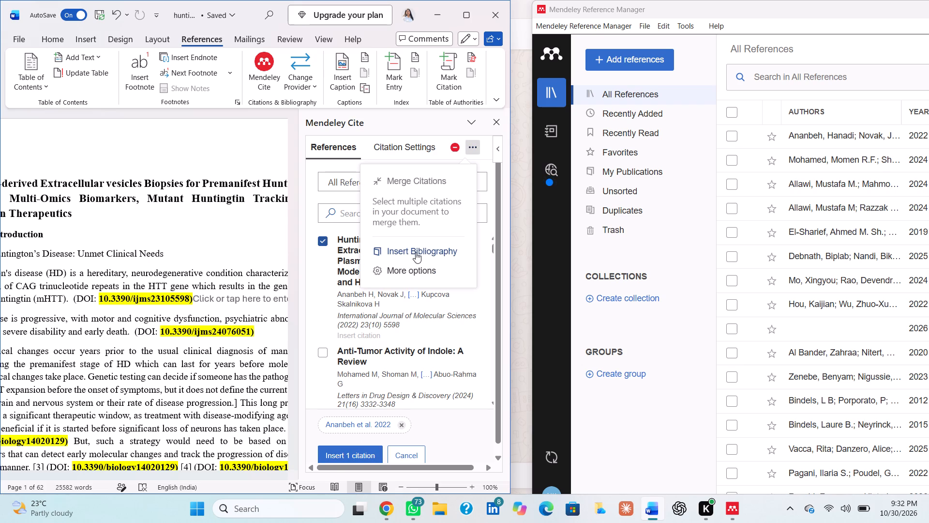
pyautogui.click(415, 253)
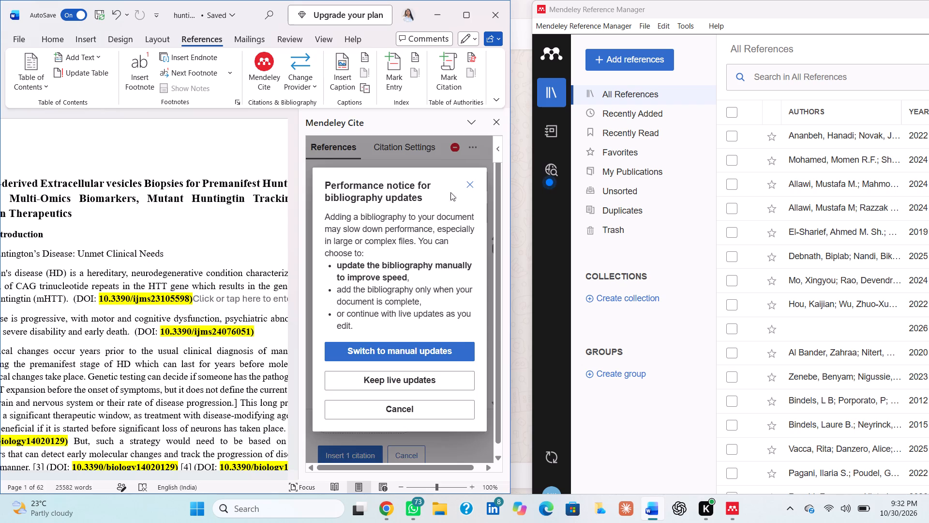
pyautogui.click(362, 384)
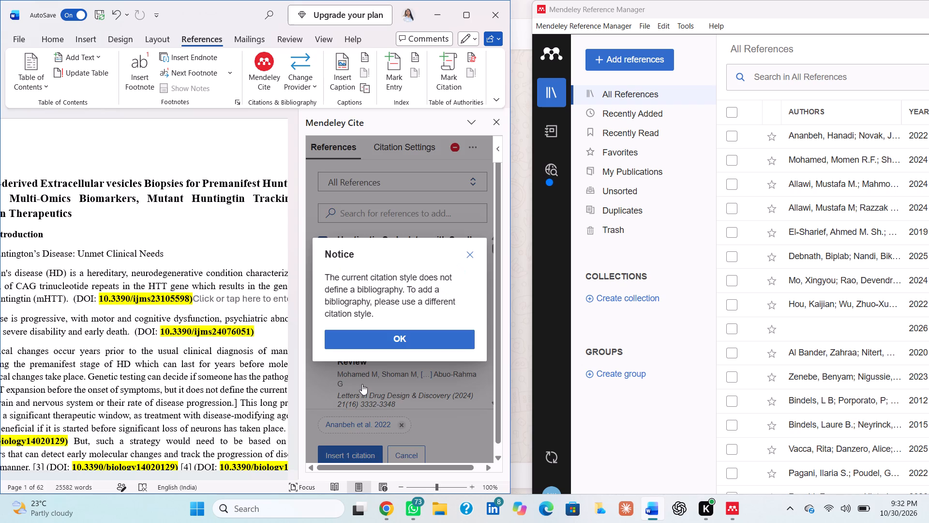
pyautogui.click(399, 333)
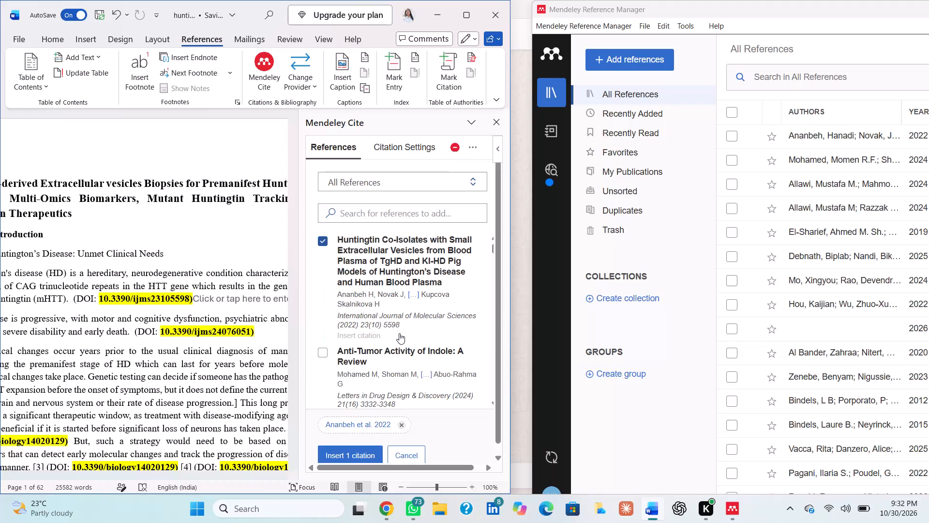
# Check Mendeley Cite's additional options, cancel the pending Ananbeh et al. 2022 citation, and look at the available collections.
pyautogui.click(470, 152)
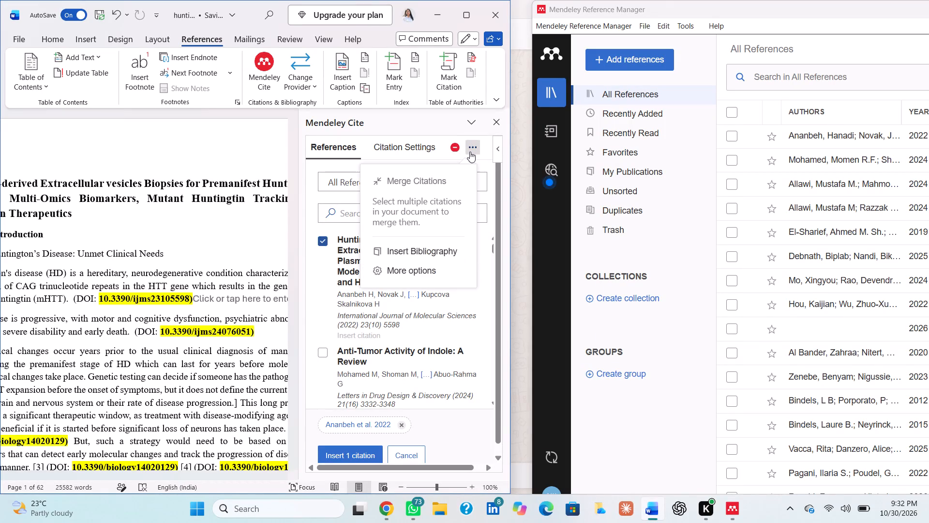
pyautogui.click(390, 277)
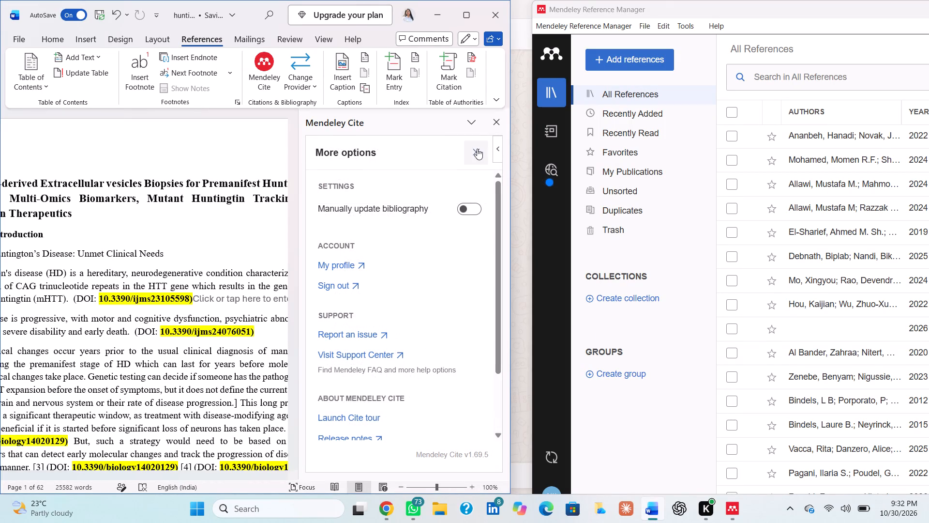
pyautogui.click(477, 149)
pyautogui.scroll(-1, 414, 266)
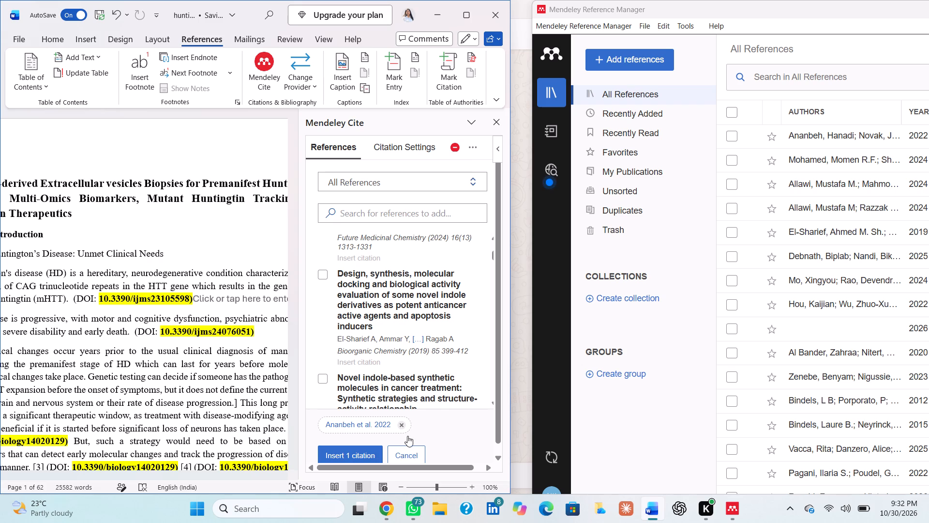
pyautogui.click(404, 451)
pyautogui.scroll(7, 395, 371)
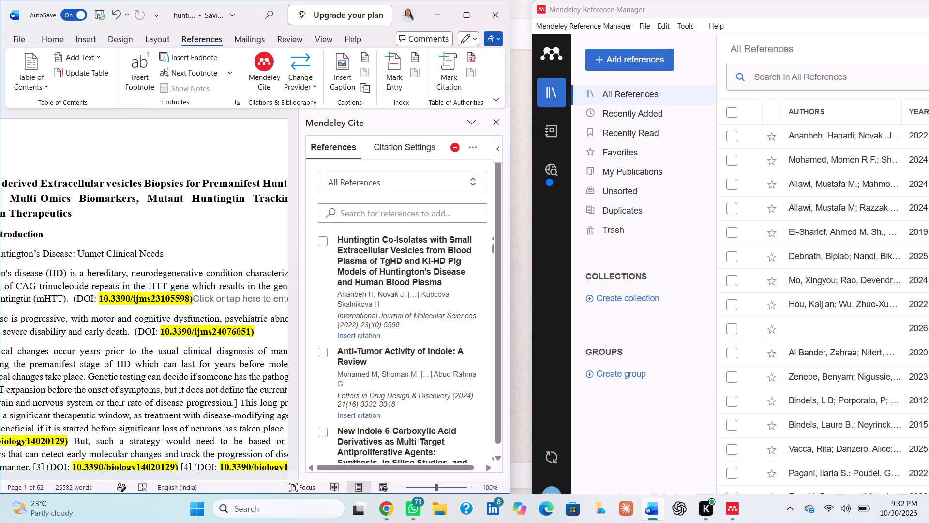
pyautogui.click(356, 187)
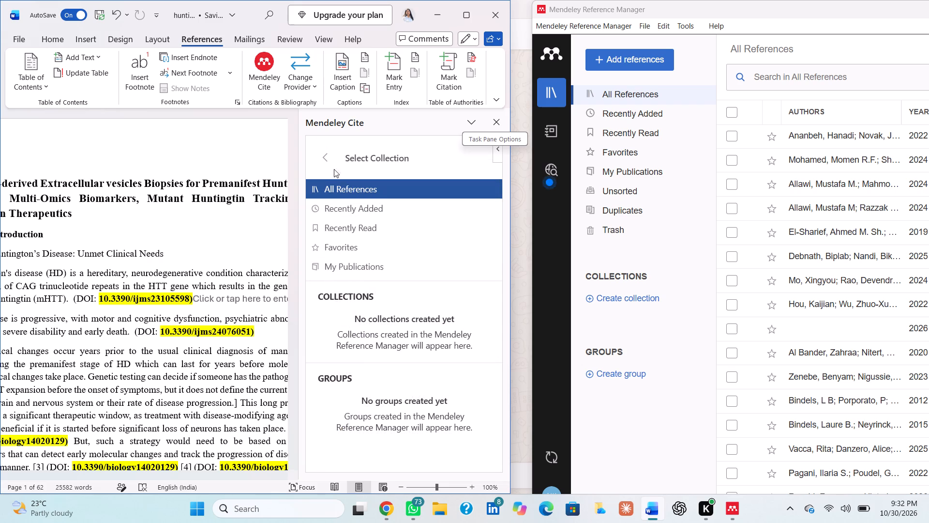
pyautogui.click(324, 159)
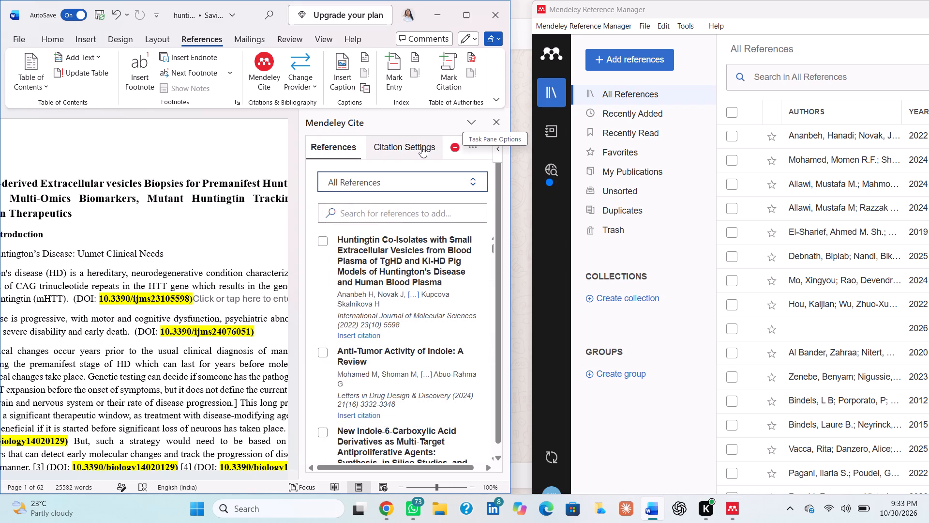
# Check which citation styles Mendeley Cite offers, and check the computer's network connection between attempts.
pyautogui.click(421, 146)
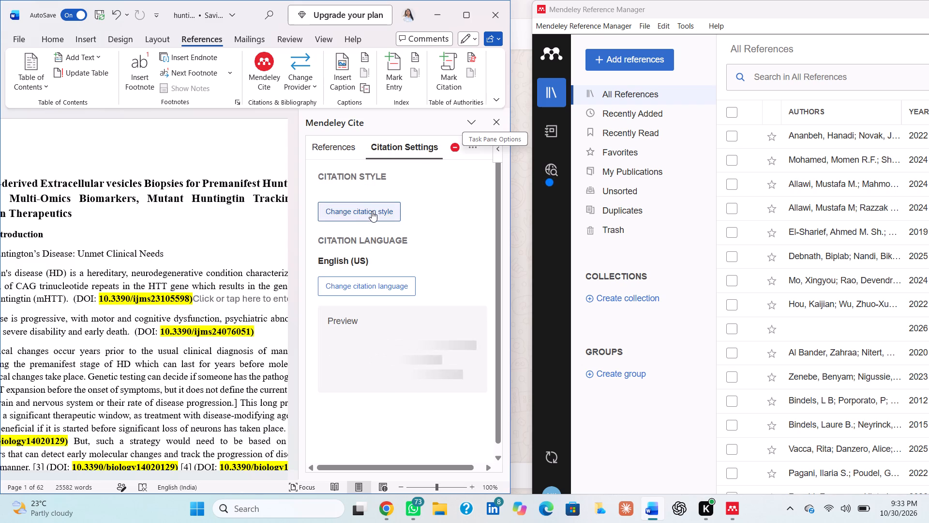
pyautogui.click(372, 211)
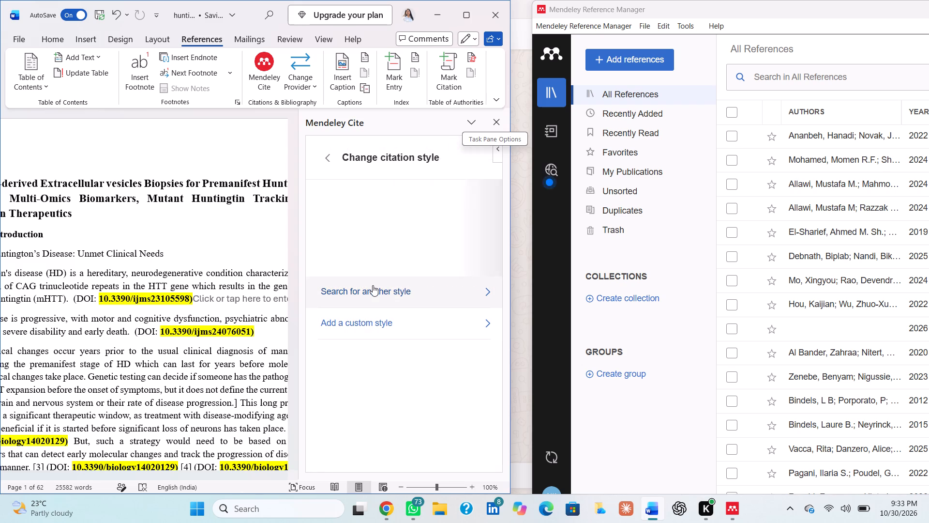
pyautogui.scroll(-2, 393, 346)
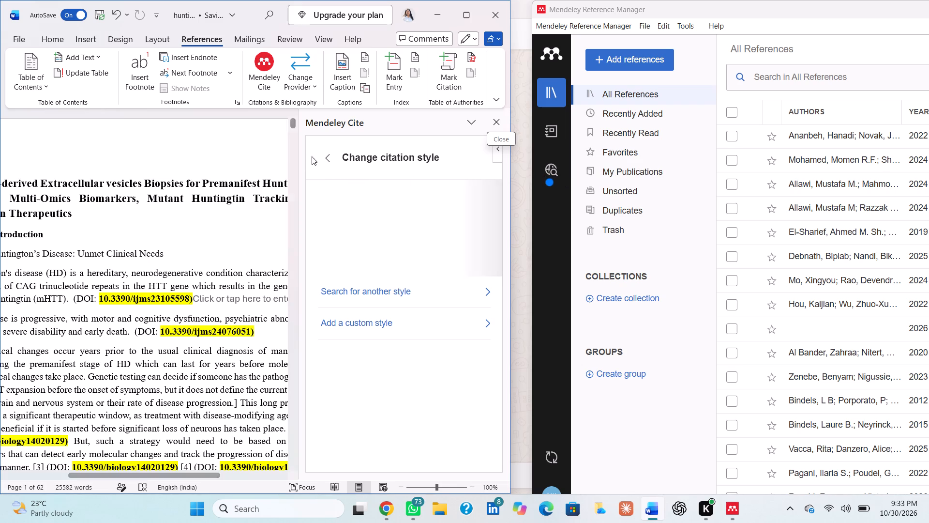
pyautogui.click(326, 157)
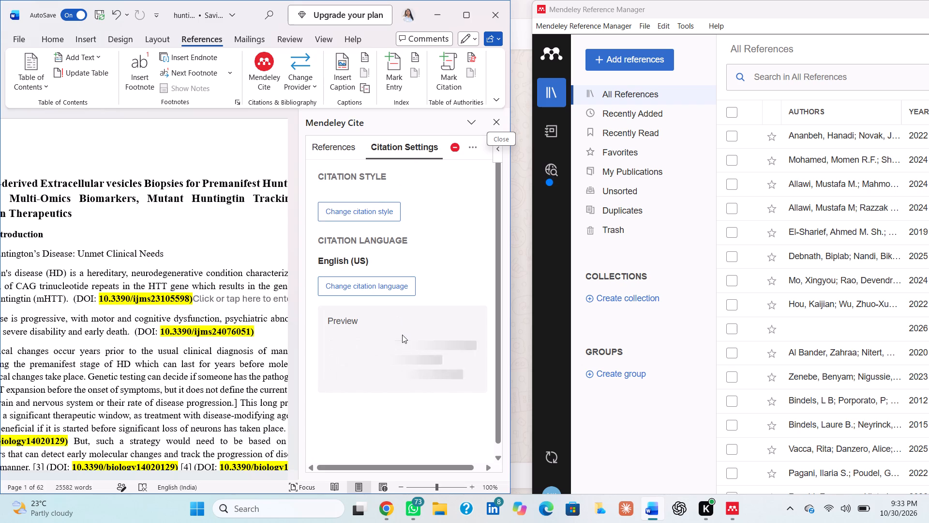
pyautogui.click(840, 514)
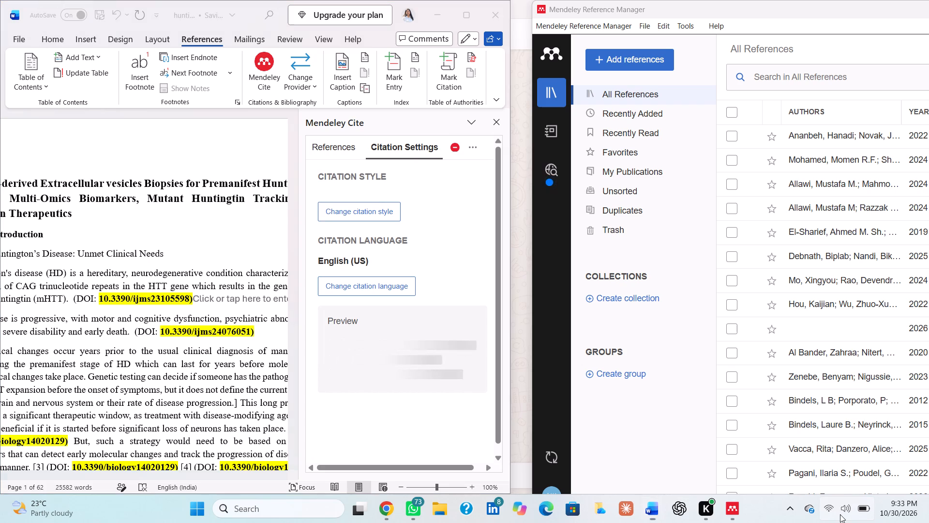
pyautogui.click(689, 433)
pyautogui.click(358, 214)
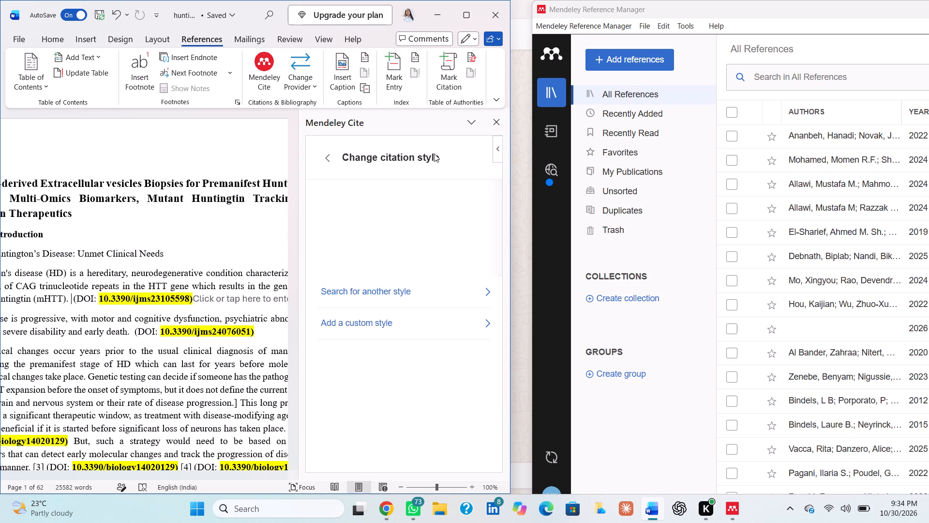
pyautogui.click(328, 156)
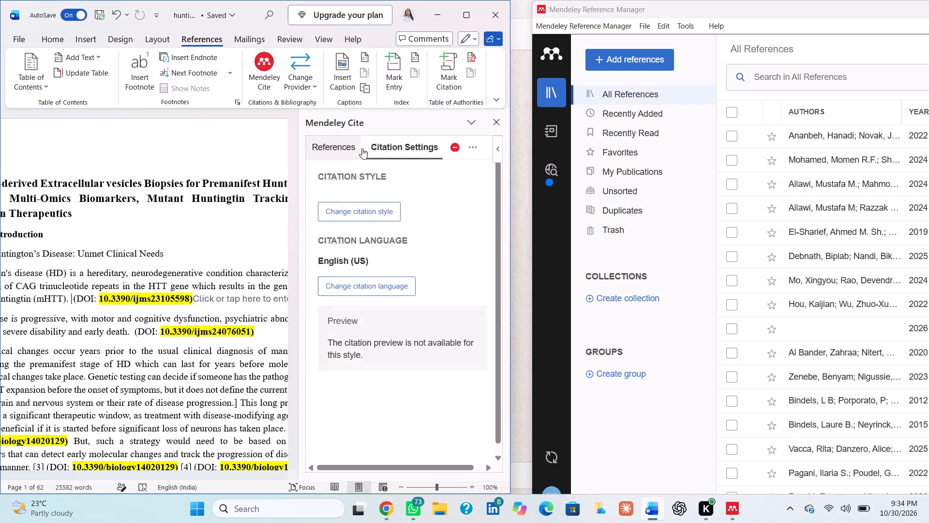
# Retry the Mendeley library sync, and restart the Mendeley Cite add-in by closing and reopening it.
pyautogui.click(457, 147)
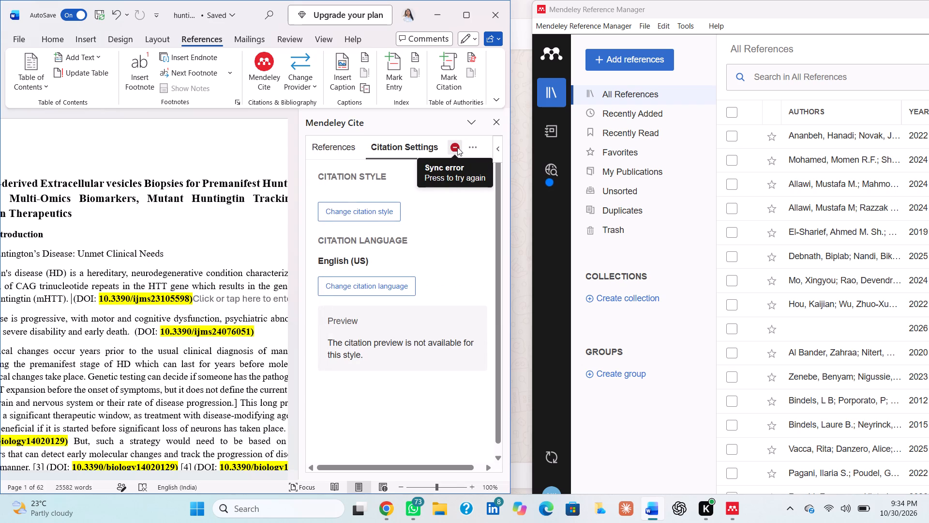
pyautogui.click(450, 149)
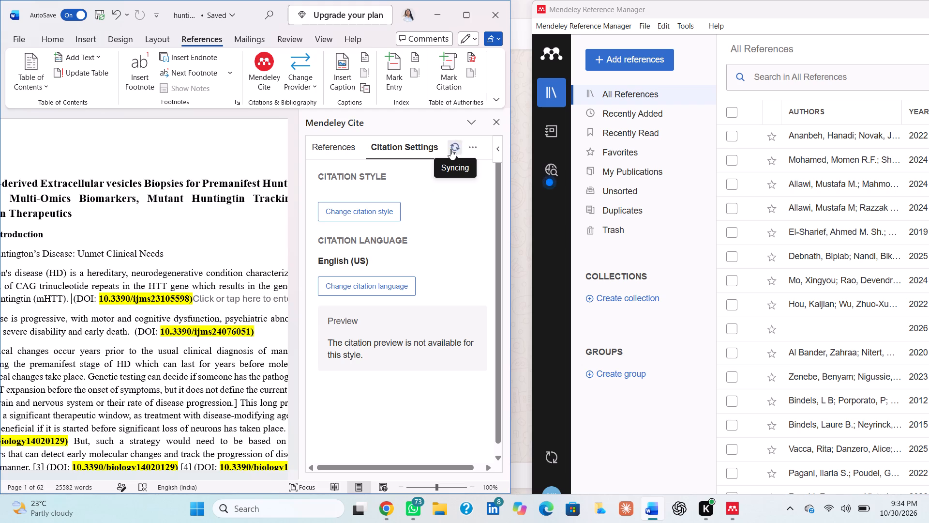
pyautogui.click(497, 126)
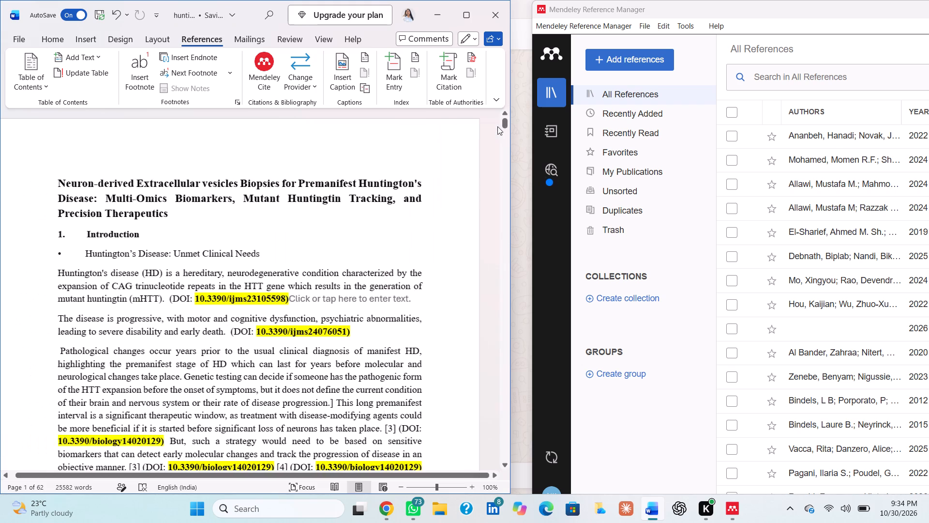
pyautogui.click(261, 67)
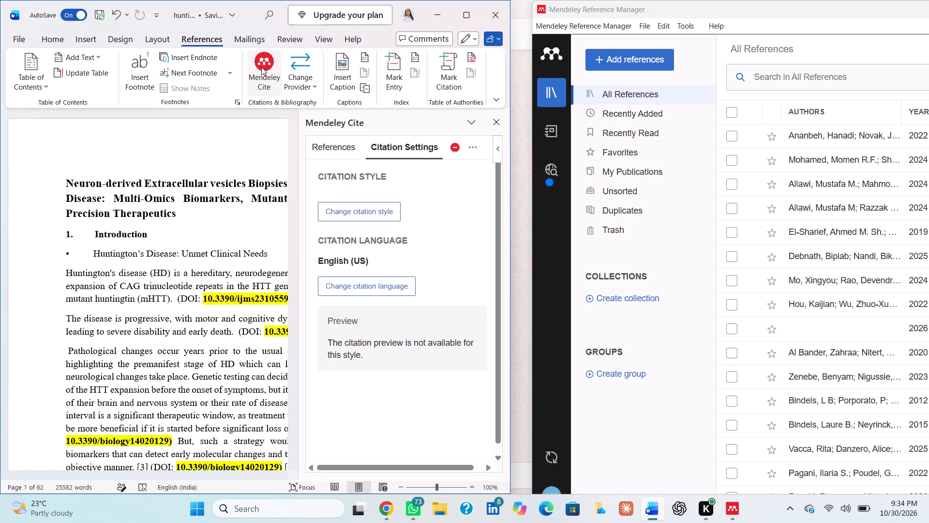
# Check which citation styles Mendeley Cite offers for the manuscript.
pyautogui.click(366, 208)
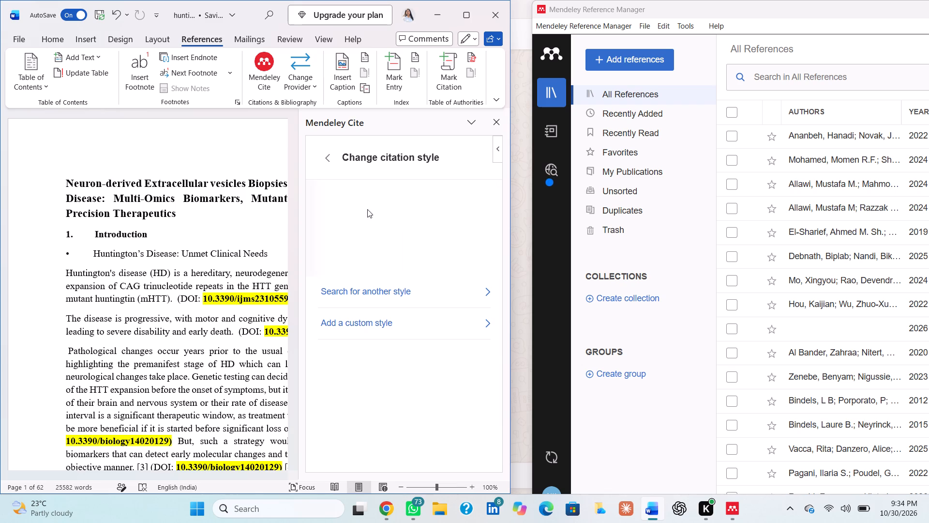
pyautogui.scroll(-1, 367, 209)
pyautogui.scroll(-1, 334, 141)
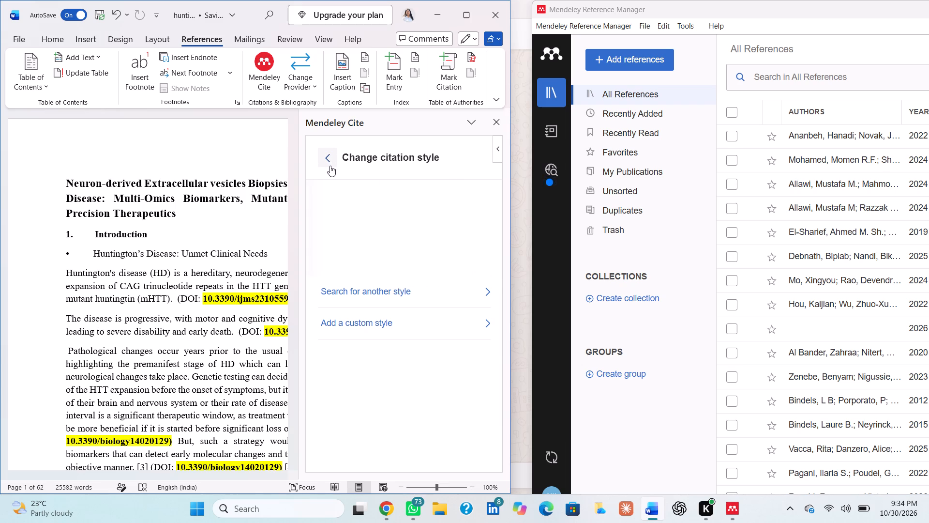
pyautogui.scroll(-1, 332, 166)
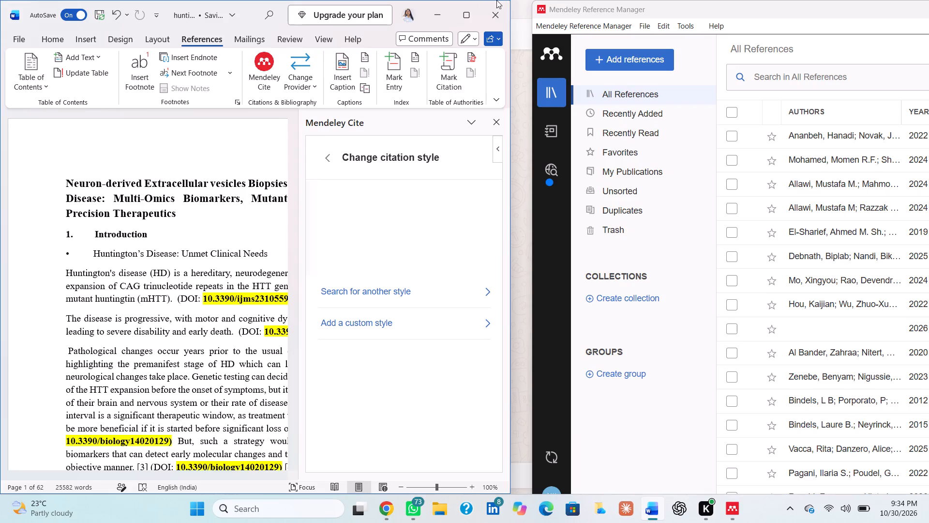
pyautogui.scroll(-1, 496, 0)
# Close the manuscript, restart Word, and reopen the recent document "huntingtin disease article final".
pyautogui.click(497, 1)
pyautogui.scroll(1, 497, 11)
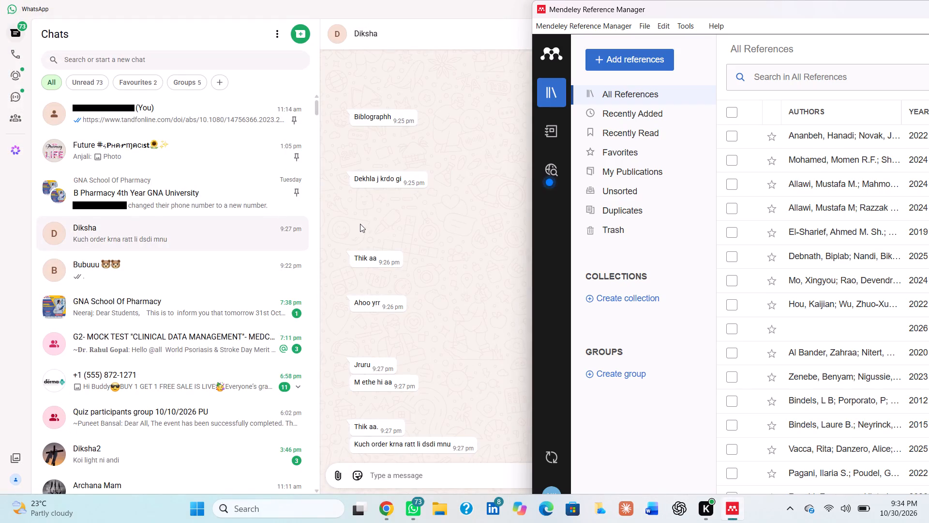
pyautogui.click(240, 507)
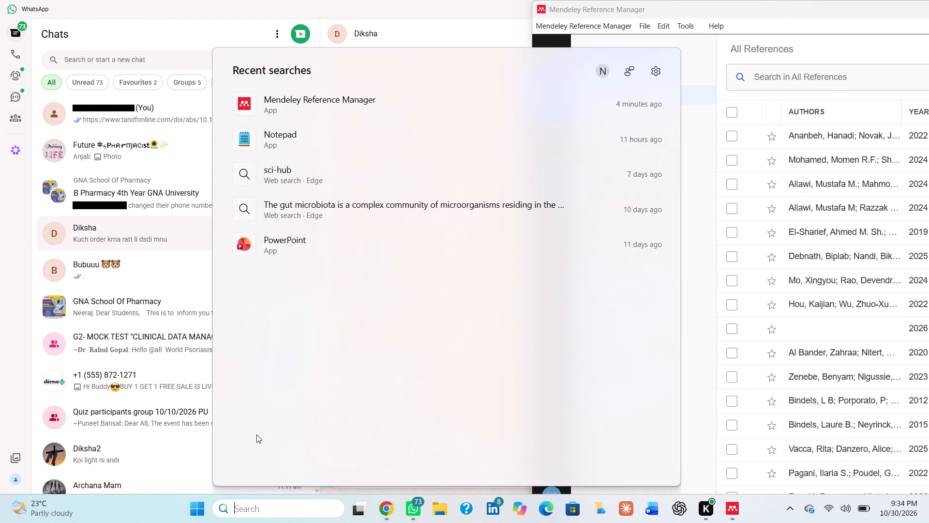
pyautogui.click(652, 509)
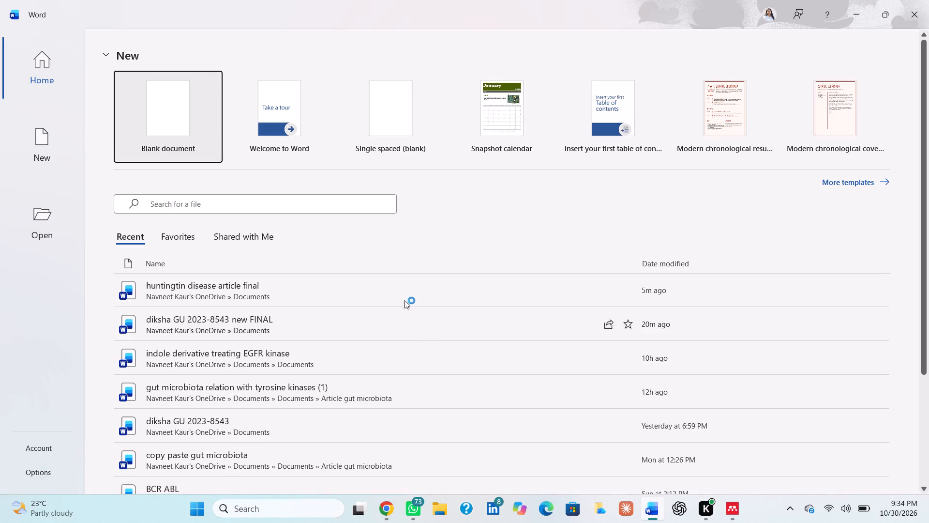
pyautogui.click(404, 300)
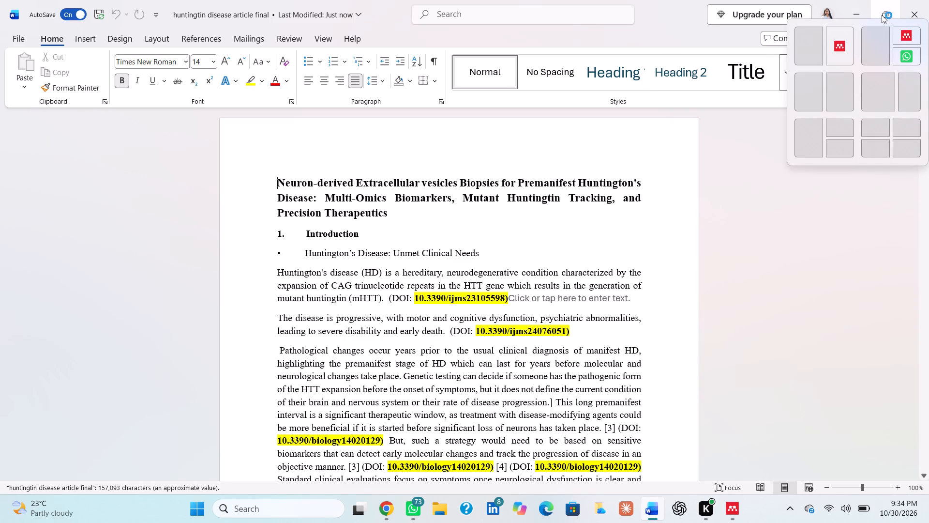
# Arrange the manuscript in half of the screen beside Mendeley Reference Manager, and open the Mendeley Cite add-in.
pyautogui.click(812, 44)
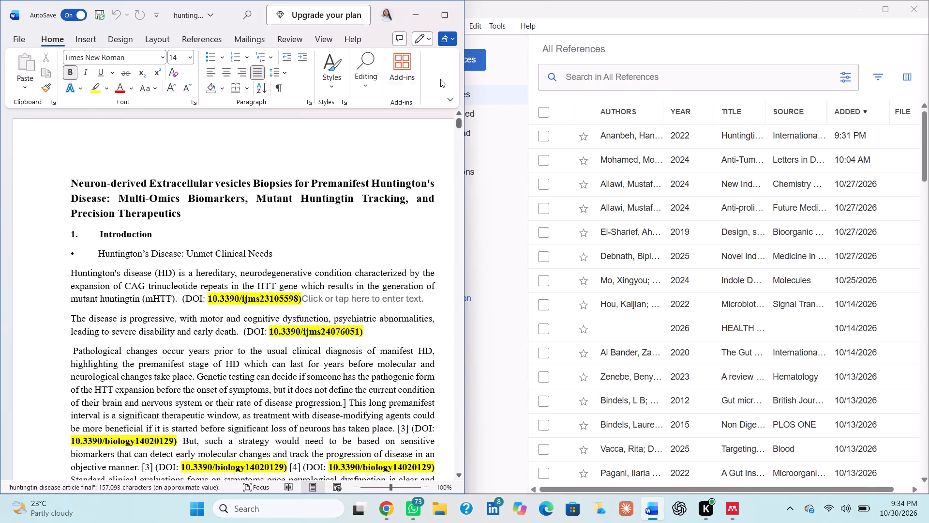
pyautogui.click(207, 37)
pyautogui.doubleClick(217, 65)
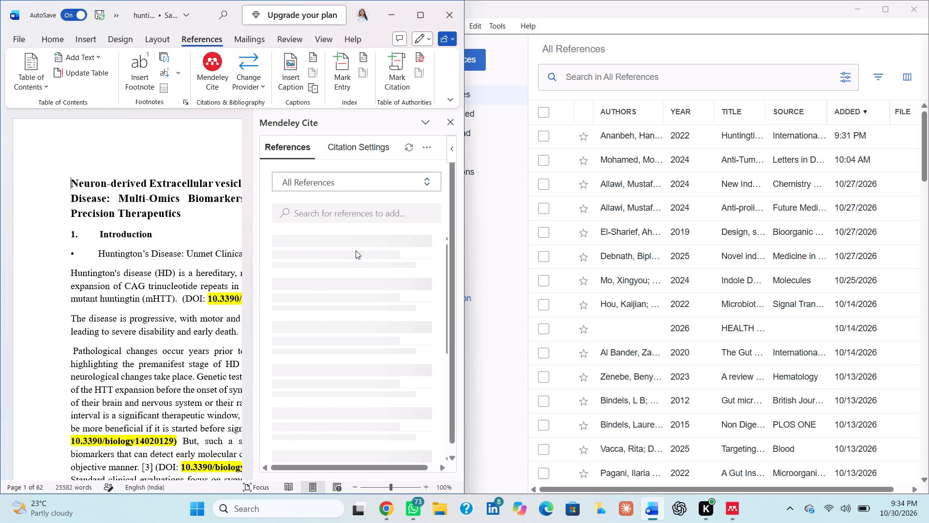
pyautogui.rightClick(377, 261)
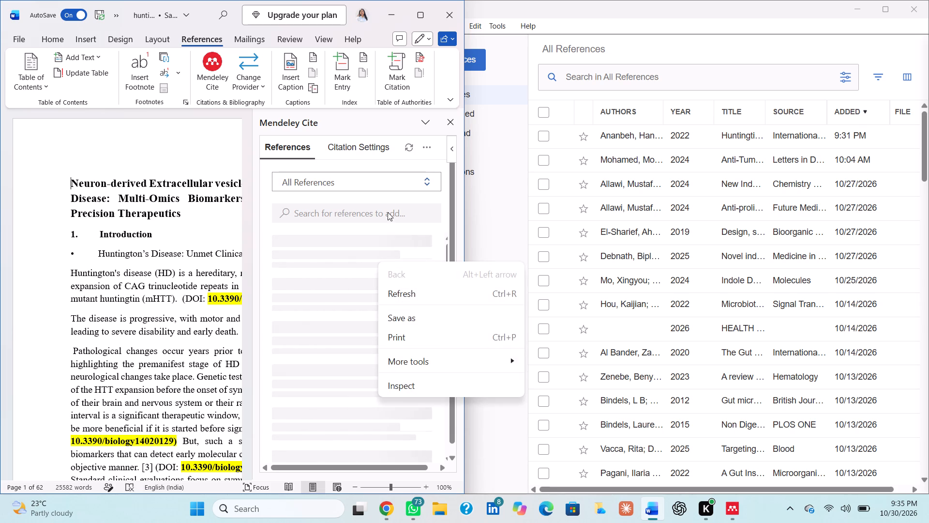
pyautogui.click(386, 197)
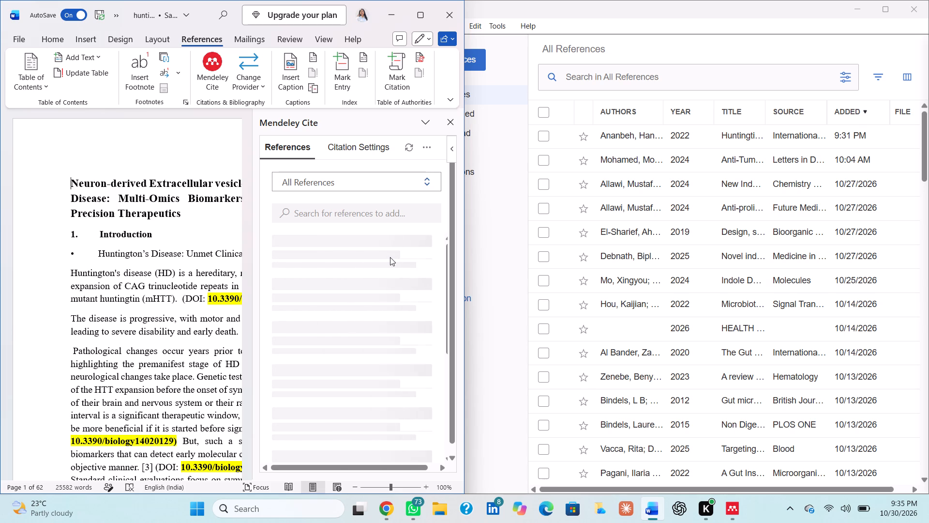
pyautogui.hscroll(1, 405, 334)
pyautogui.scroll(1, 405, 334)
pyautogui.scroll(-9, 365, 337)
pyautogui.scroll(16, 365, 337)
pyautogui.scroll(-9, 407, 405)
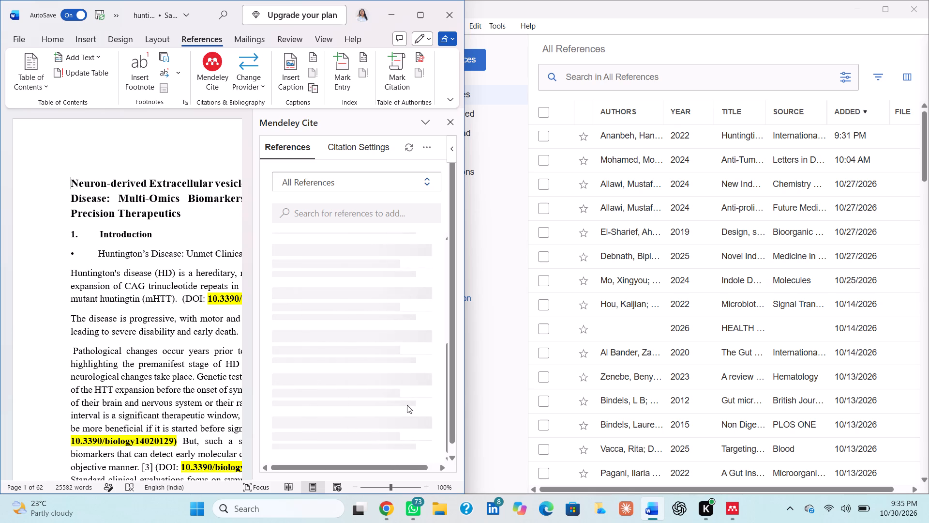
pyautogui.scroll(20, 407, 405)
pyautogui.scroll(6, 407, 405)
# Sync Mendeley Cite with the Mendeley library again.
pyautogui.click(404, 144)
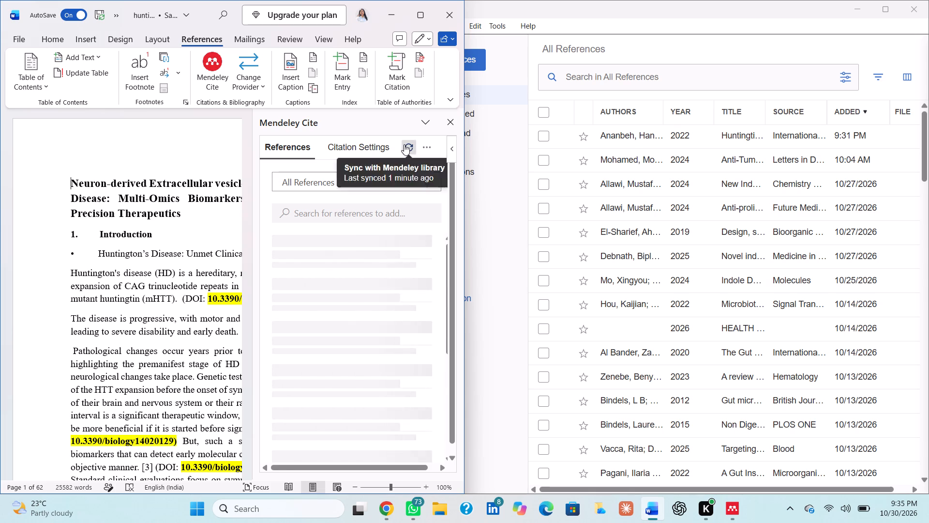
# Open the citation style selection in Mendeley Cite's citation settings.
pyautogui.click(376, 146)
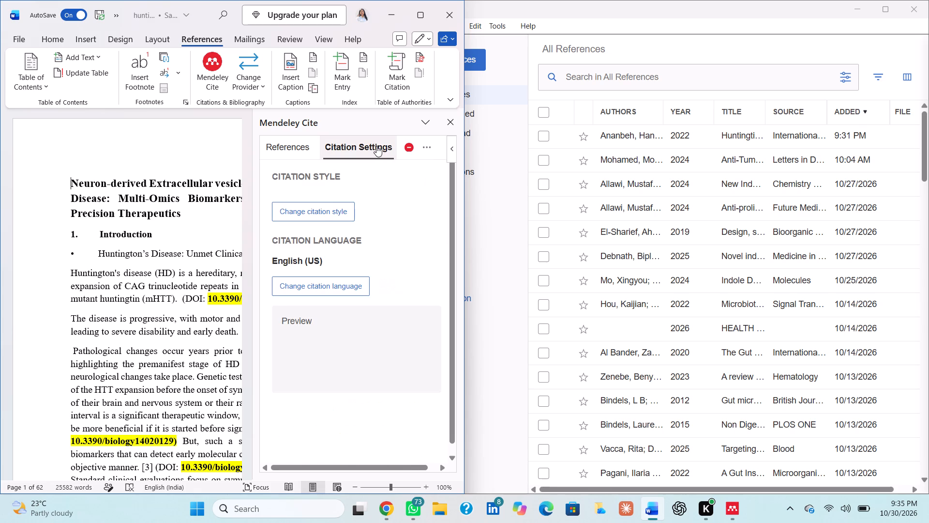
pyautogui.click(322, 217)
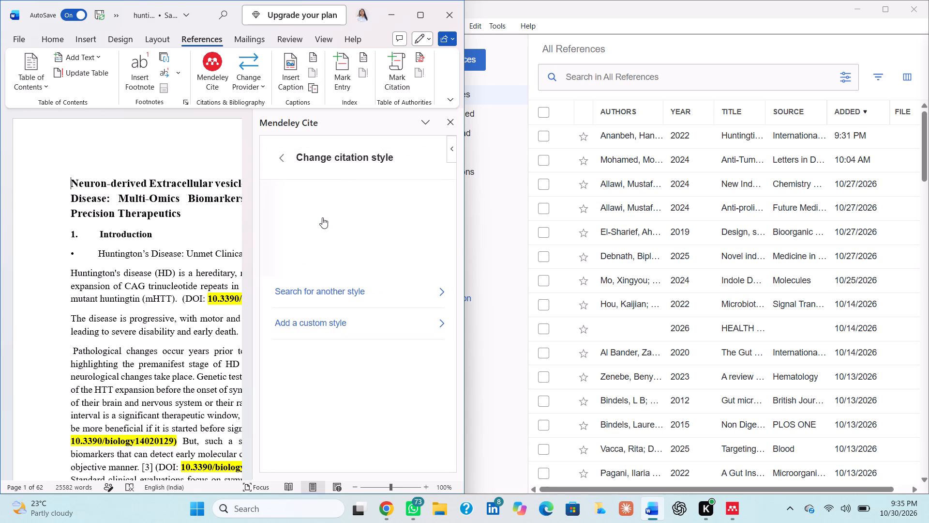
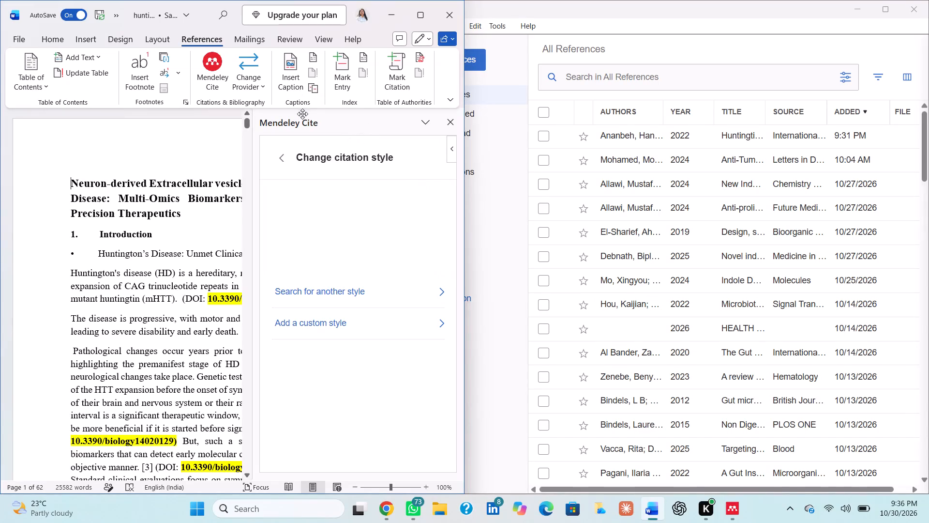
# Reopen the Mendeley Cite add-in and check its citation language, citation style and custom style options.
pyautogui.click(450, 122)
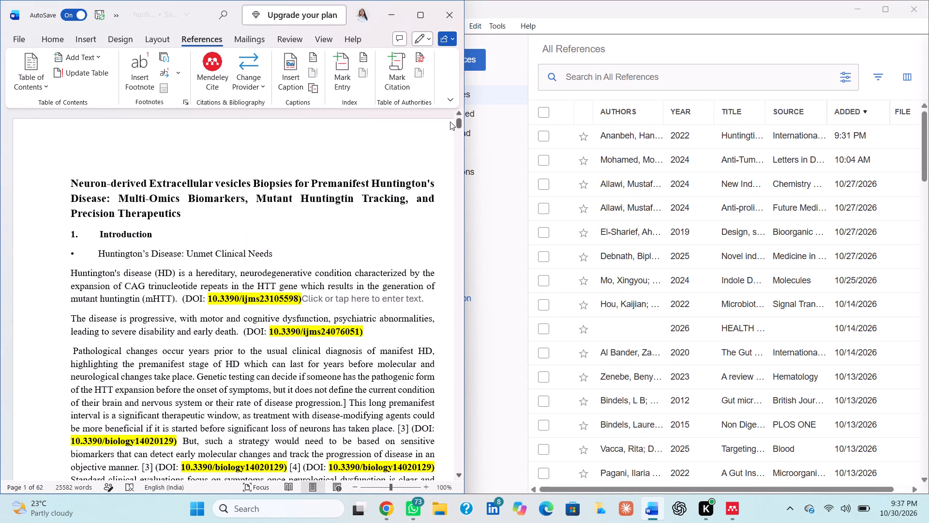
pyautogui.click(220, 66)
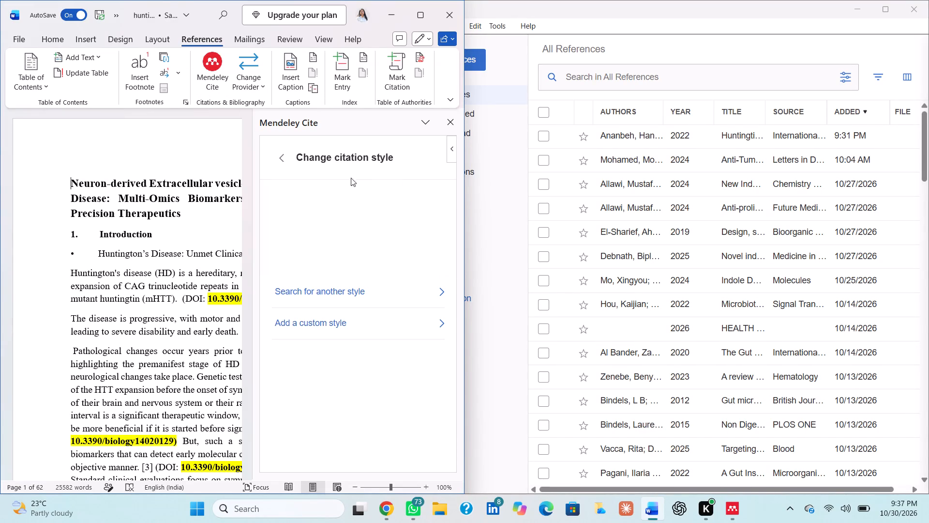
pyautogui.click(287, 156)
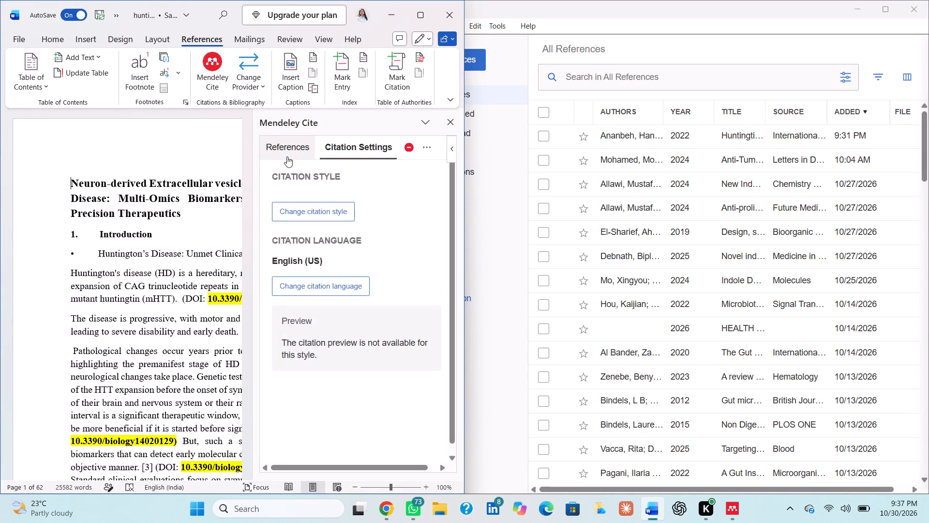
pyautogui.click(345, 285)
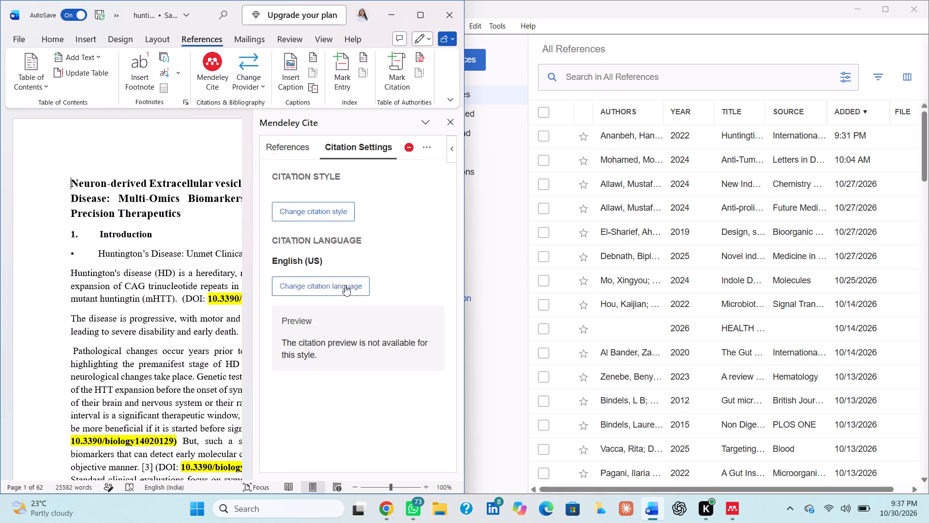
pyautogui.click(279, 162)
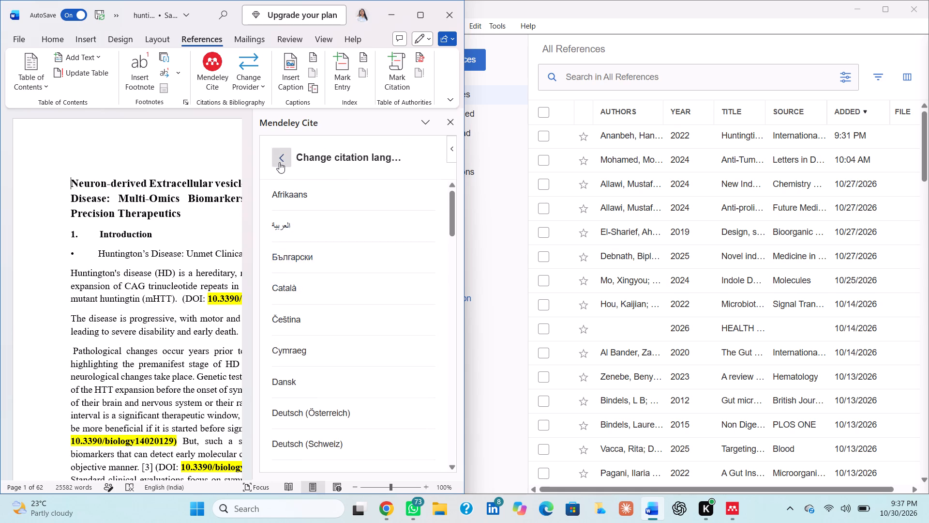
pyautogui.click(315, 208)
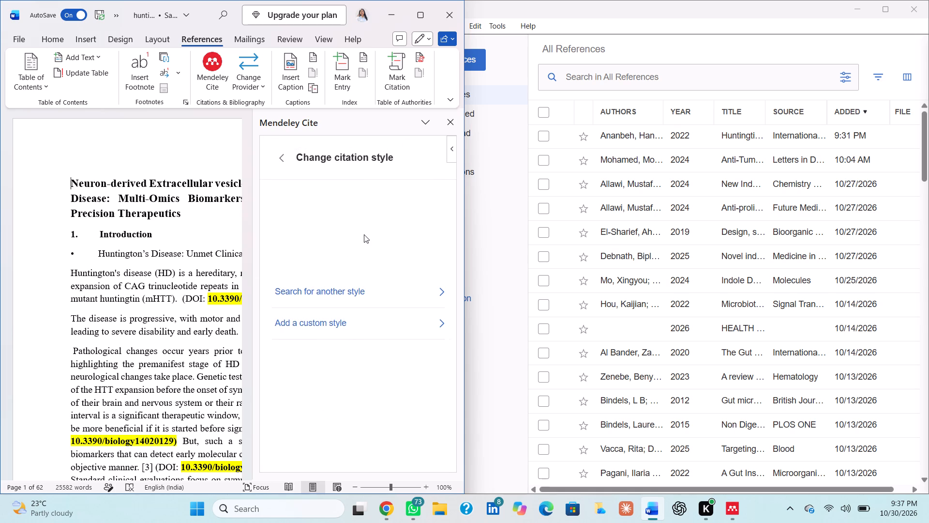
pyautogui.scroll(7, 364, 234)
pyautogui.scroll(-4, 364, 234)
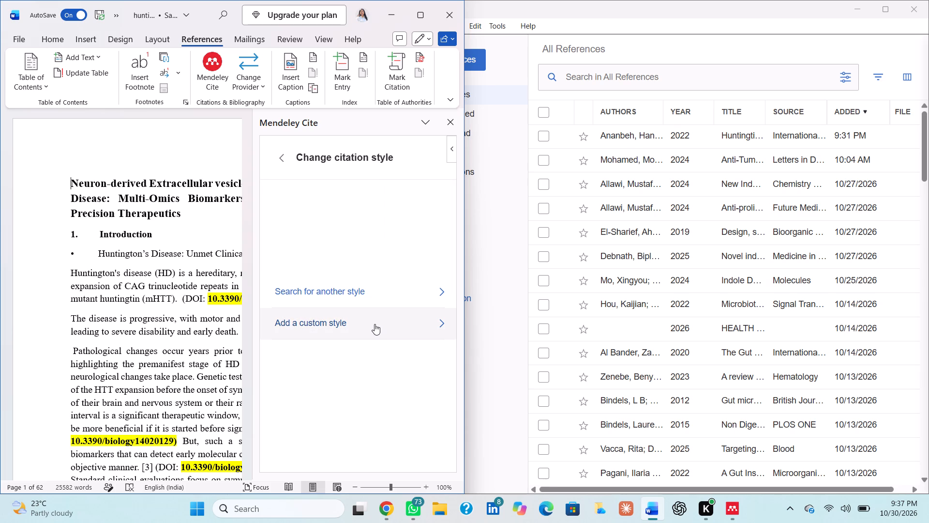
pyautogui.click(374, 324)
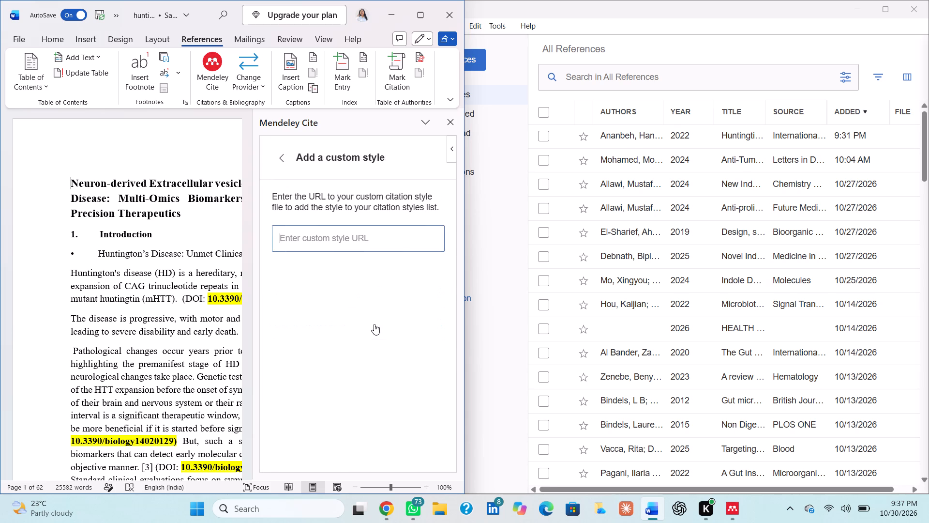
pyautogui.click(279, 159)
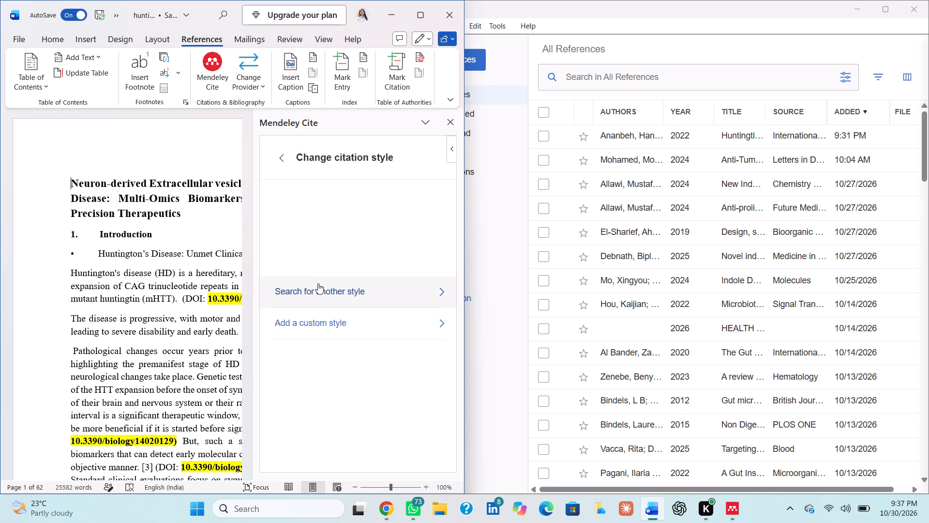
# Search the online citation styles for IEEE and set IEEE Access as the manuscript's citation style.
pyautogui.click(318, 284)
pyautogui.click(325, 259)
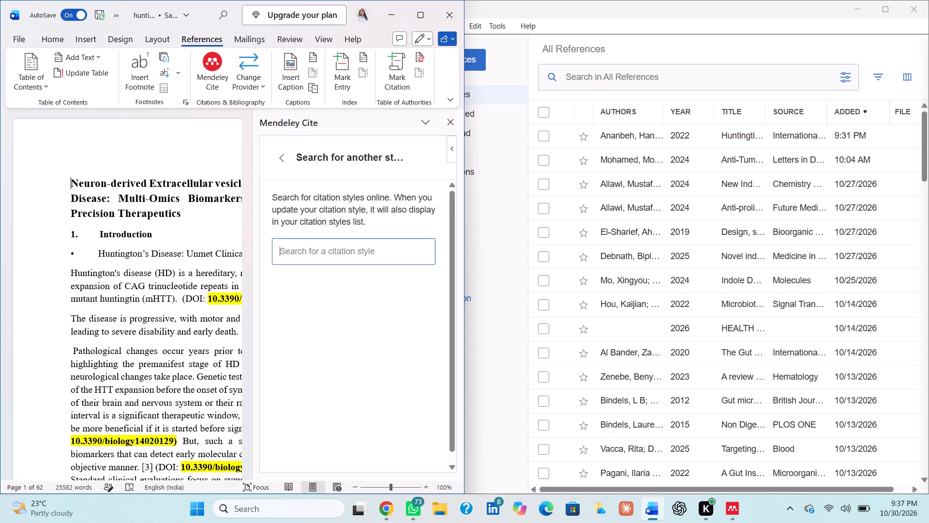
pyautogui.hotkey('shift', 'i')
pyautogui.write('EEE')
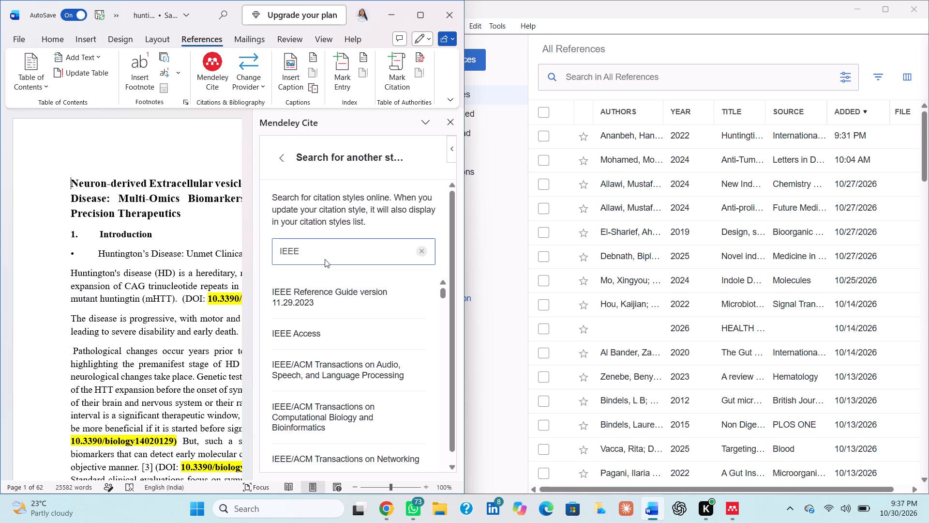
pyautogui.scroll(-2, 321, 358)
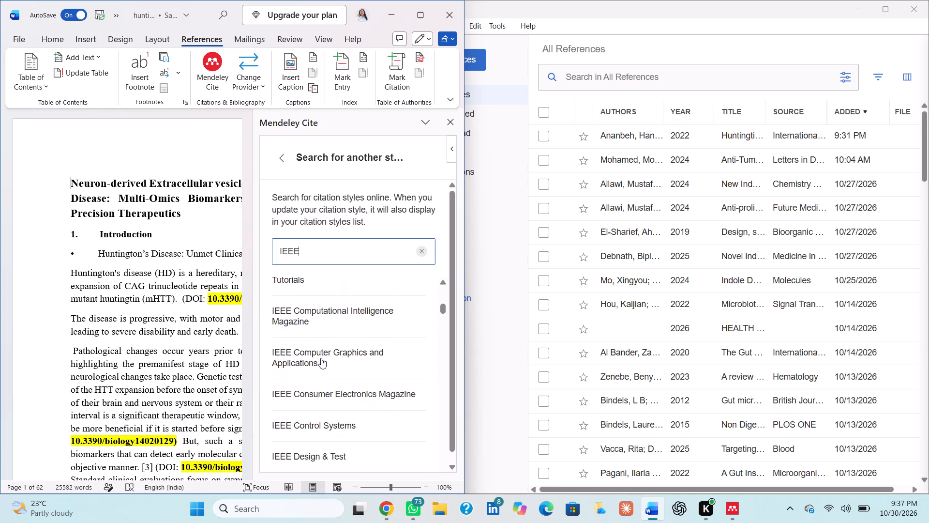
pyautogui.scroll(-5, 321, 358)
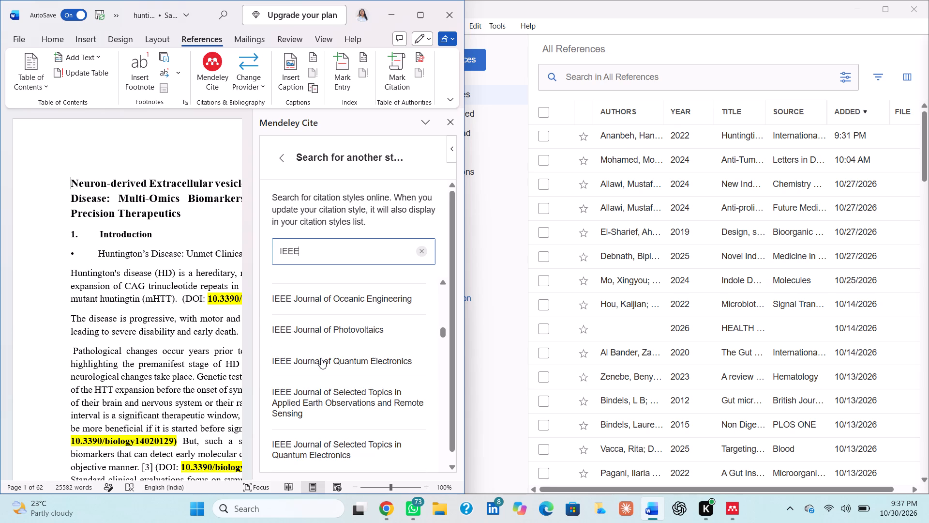
pyautogui.press('space')
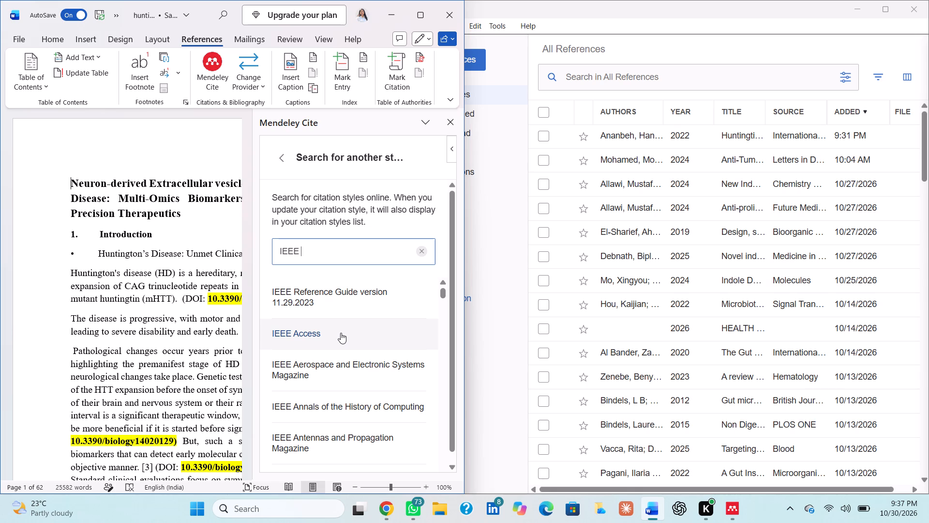
pyautogui.click(341, 333)
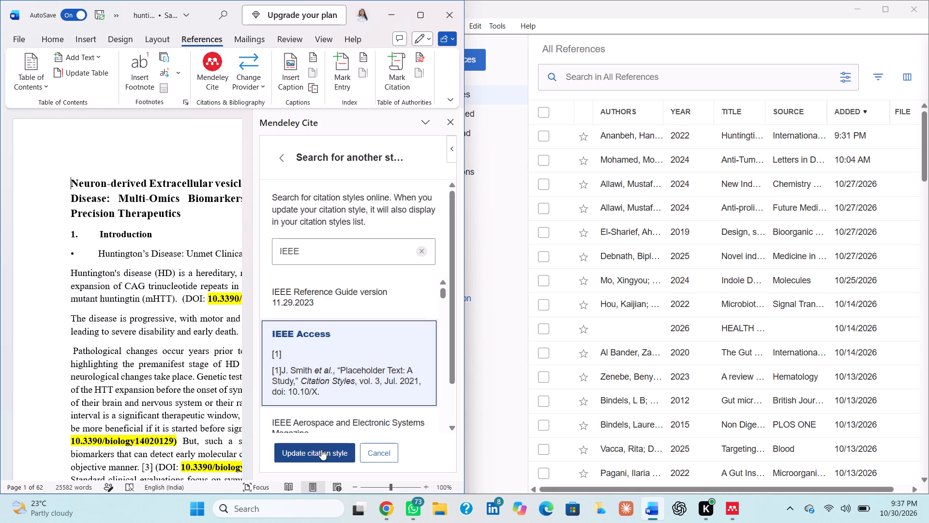
pyautogui.click(321, 449)
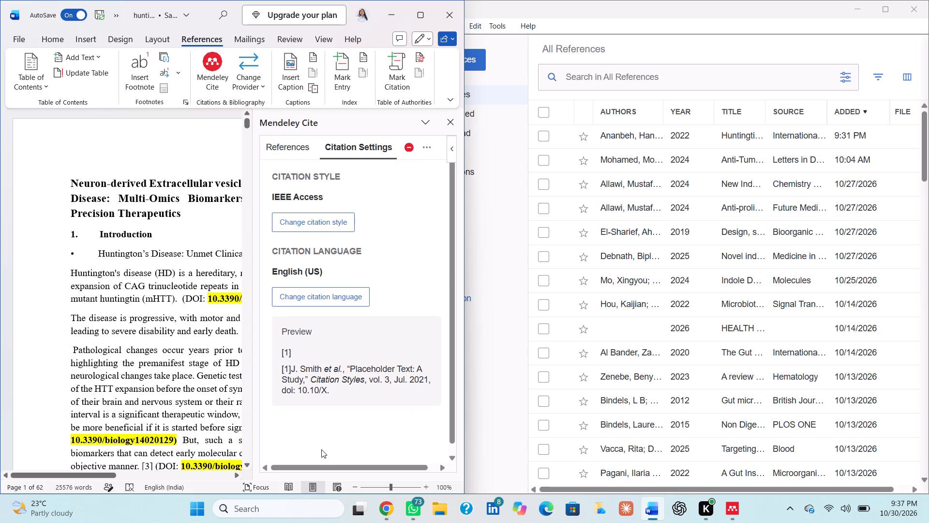
# Insert the Ananbeh et al. 2022 citation after "mutant huntingtin (mHTT)." in the first Introduction paragraph, before DOI 10.3390/ijms23105598.
pyautogui.click(305, 149)
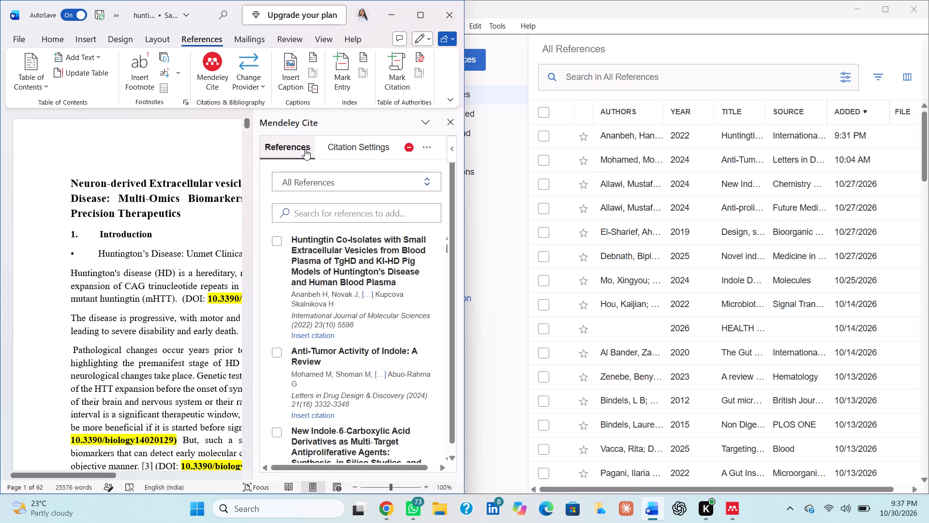
pyautogui.click(281, 235)
pyautogui.click(277, 245)
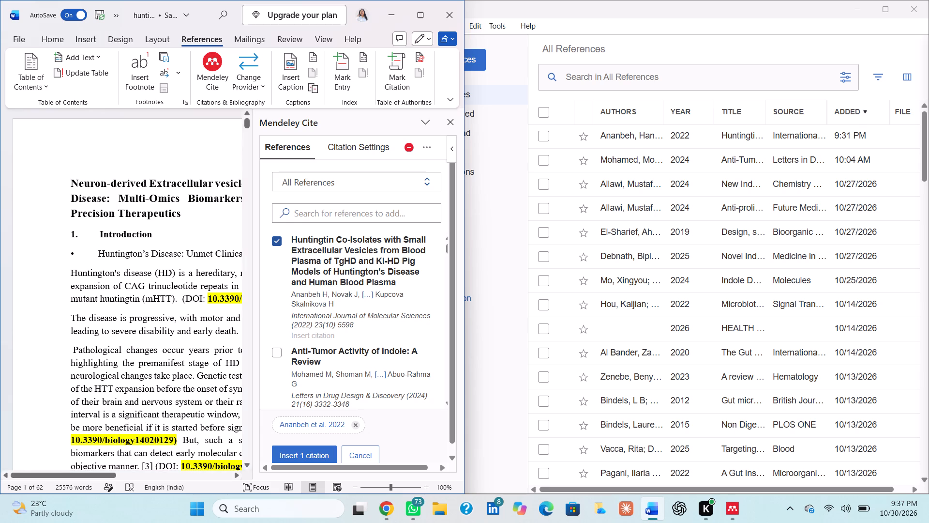
pyautogui.click(182, 302)
pyautogui.click(301, 459)
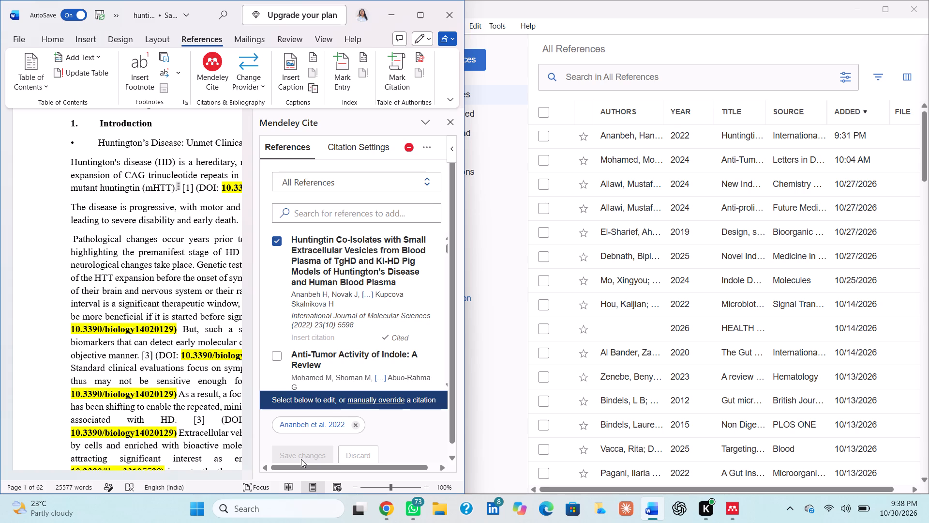
# Delete the duplicate [2] citation that follows DOI 10.3390/ijms23105598 in the first Introduction paragraph.
pyautogui.hscroll(-1, 207, 287)
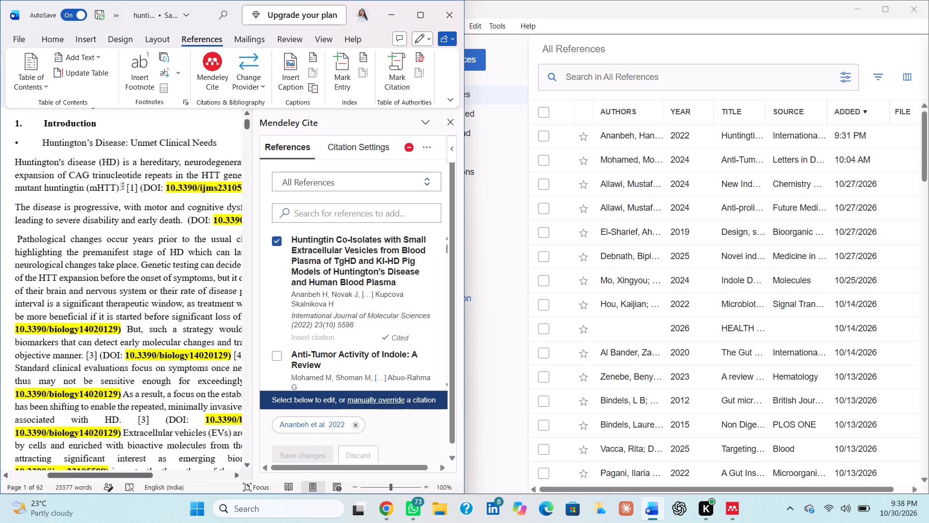
pyautogui.hscroll(-1, 207, 287)
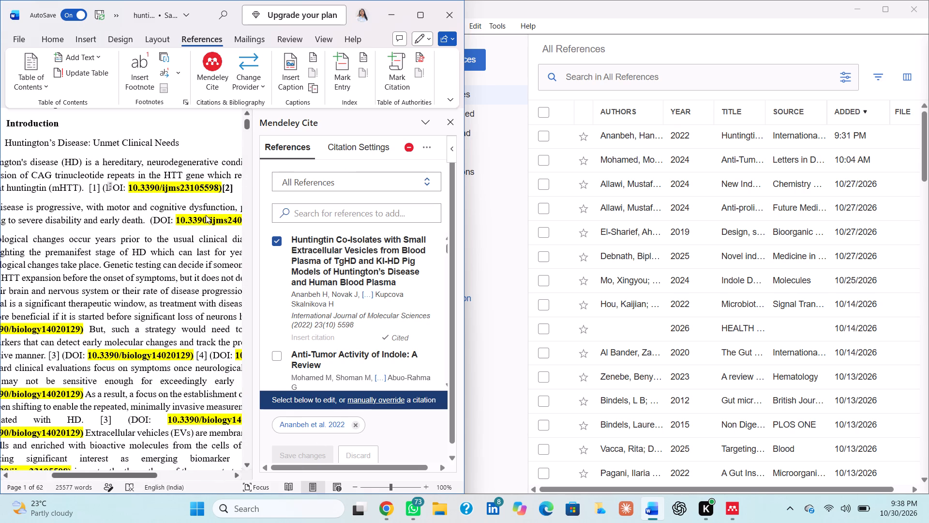
pyautogui.scroll(1, 188, 197)
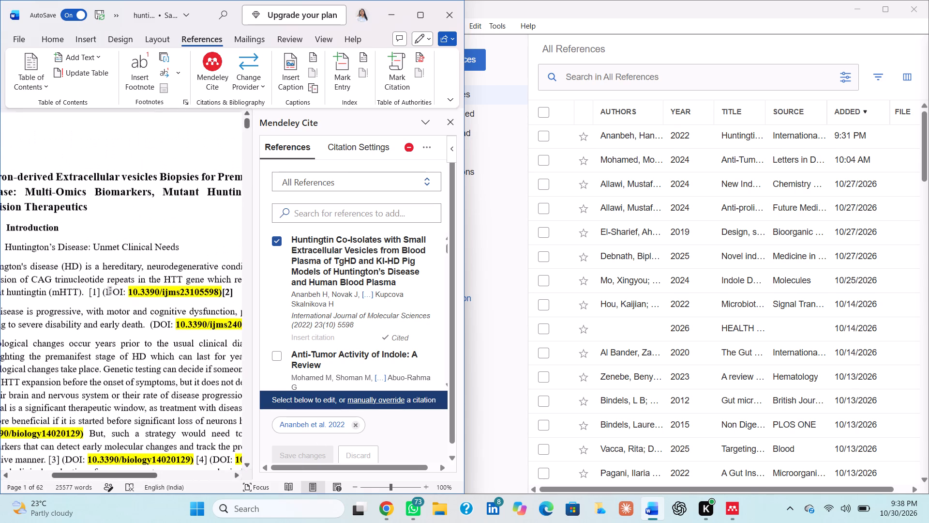
pyautogui.scroll(1, 188, 197)
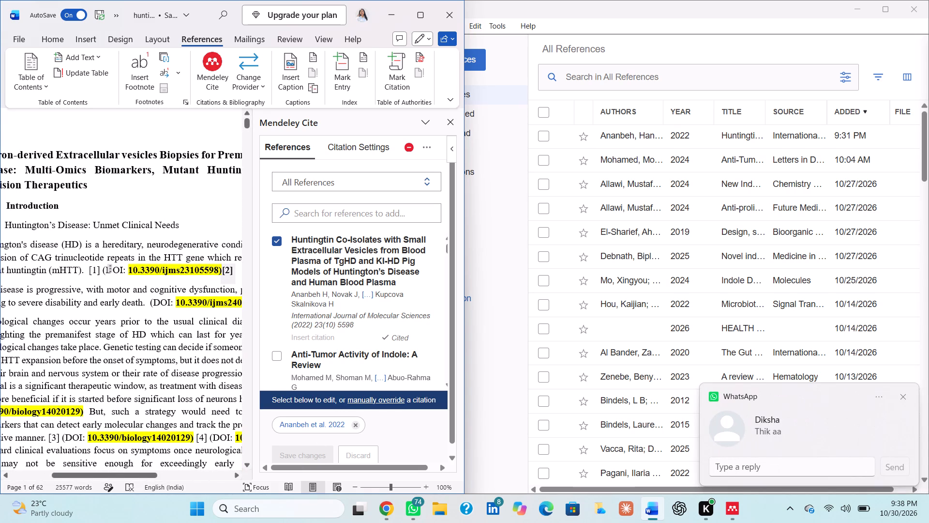
pyautogui.hscroll(-1, 232, 275)
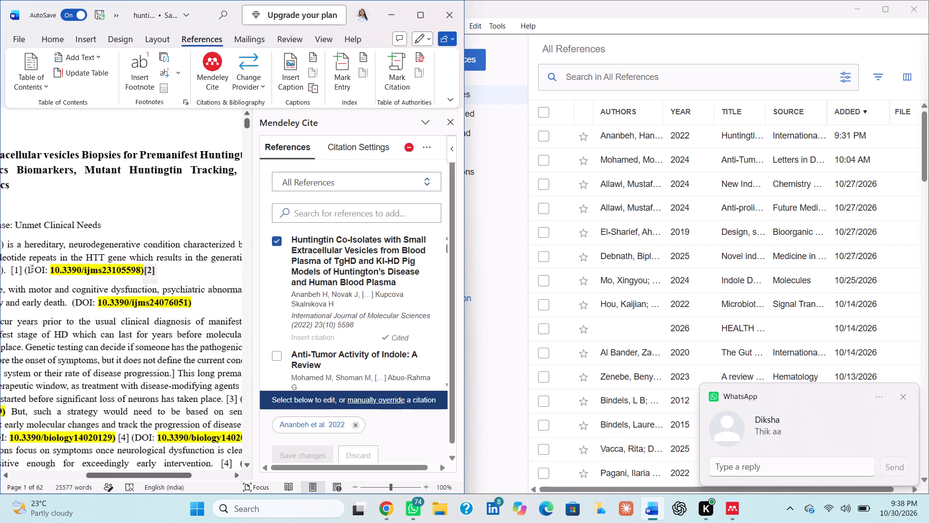
pyautogui.hscroll(-2, 232, 275)
pyautogui.click(134, 268)
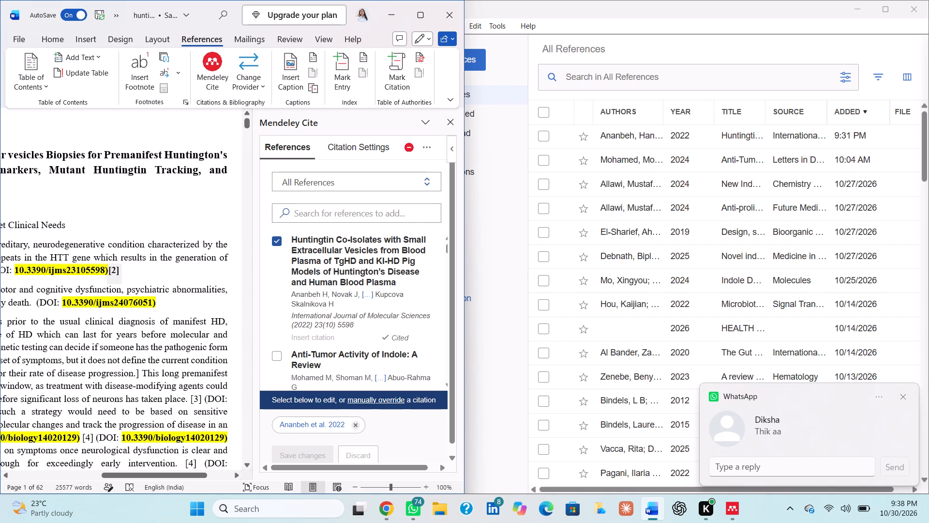
pyautogui.press('BackSpace')
pyautogui.press('BackSpace')
pyautogui.press('BackSpace')
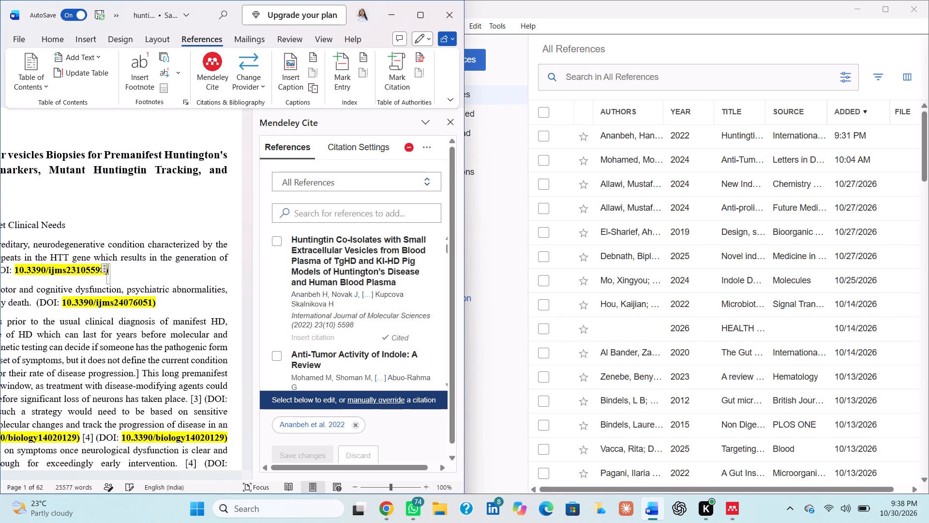
pyautogui.click(101, 311)
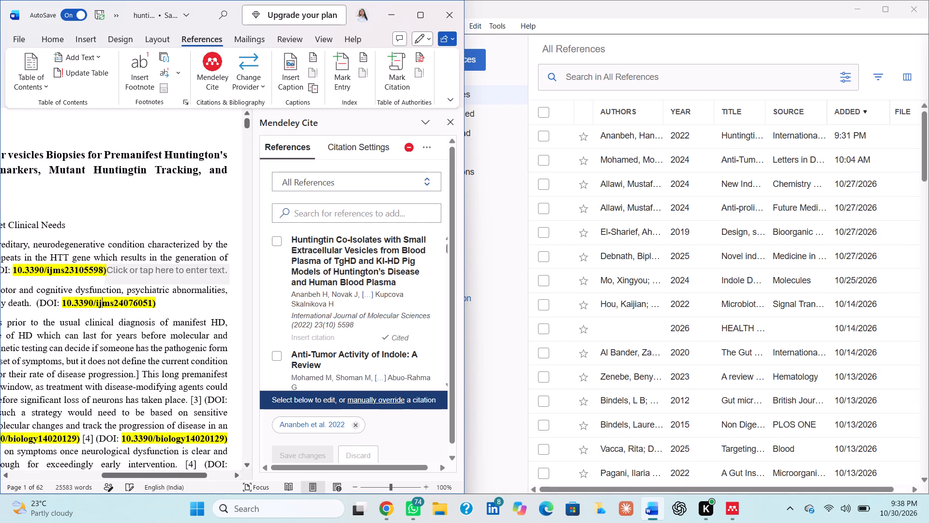
pyautogui.click(170, 313)
# Insert a Mendeley bibliography on the empty line below the References heading at the manuscript's end, keeping live updates.
pyautogui.keyDown('ctrl'); pyautogui.scroll(-1, 94, 318); pyautogui.keyUp('ctrl')
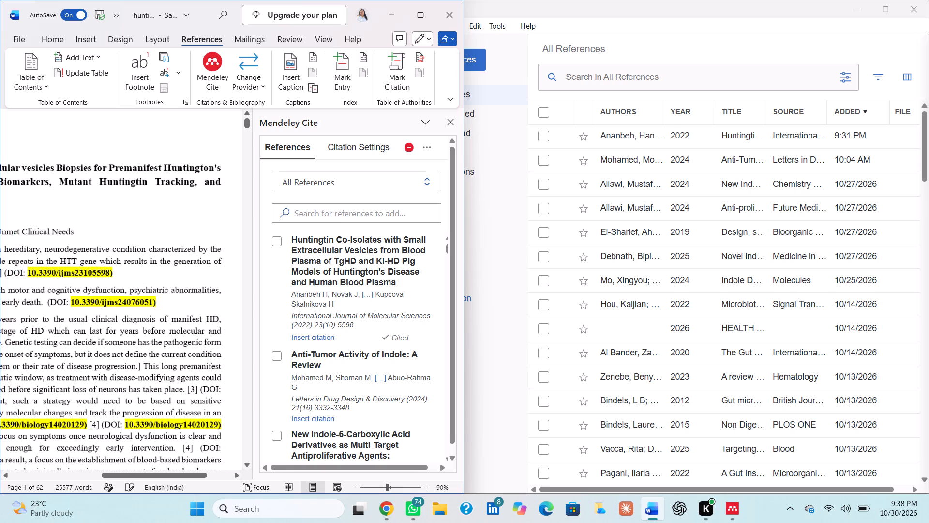
pyautogui.hscroll(1, 66, 317)
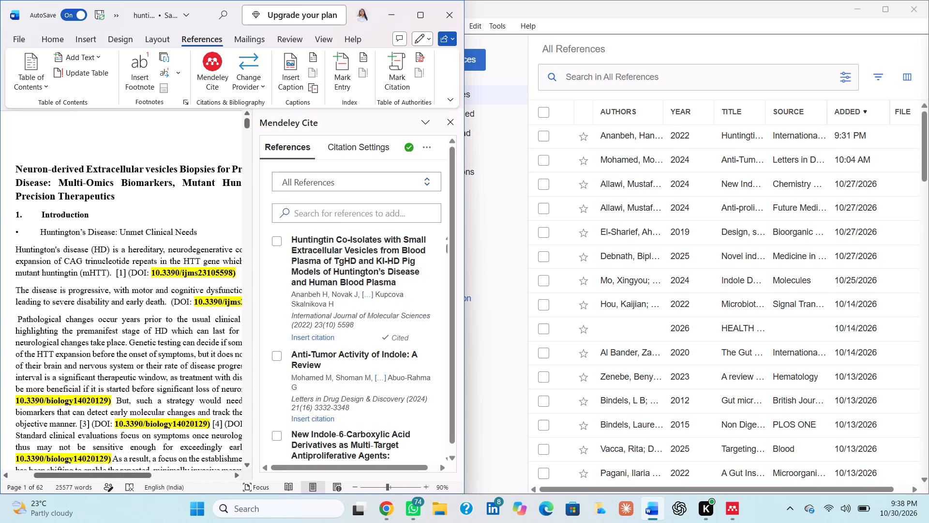
pyautogui.hscroll(1, 66, 317)
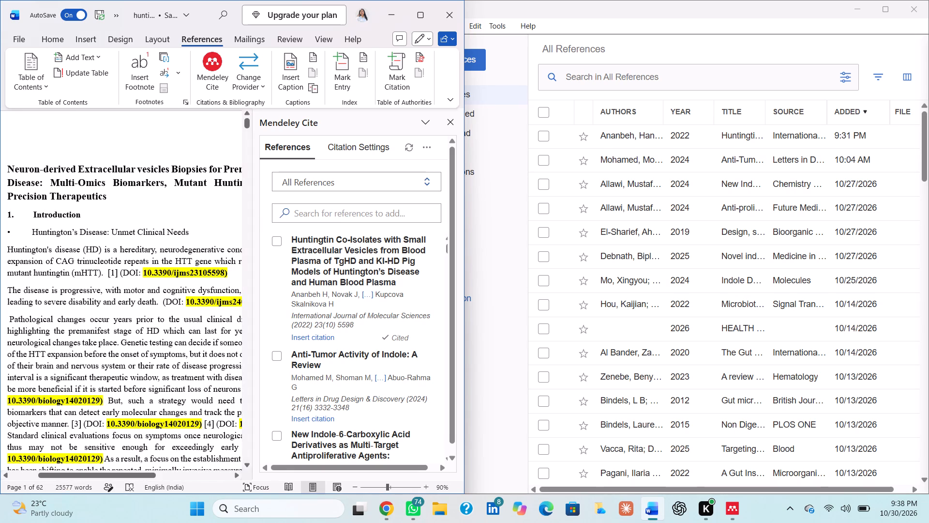
pyautogui.moveTo(157, 261); pyautogui.dragTo(193, 47)
pyautogui.scroll(-20, 193, 47)
pyautogui.scroll(-20, 193, 47)
pyautogui.scroll(-20, 193, 47)
pyautogui.click(129, 215)
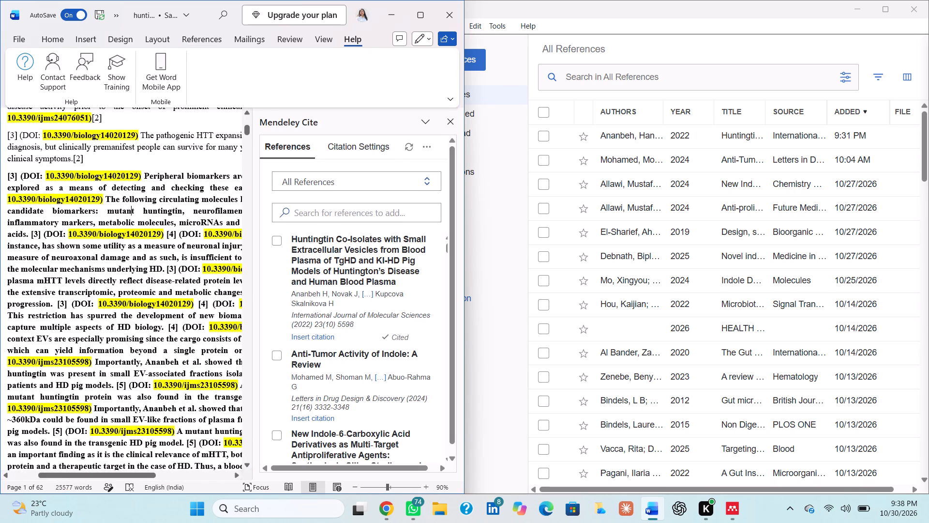
pyautogui.moveTo(129, 215); pyautogui.dragTo(204, 0)
pyautogui.scroll(-7, 215, 0)
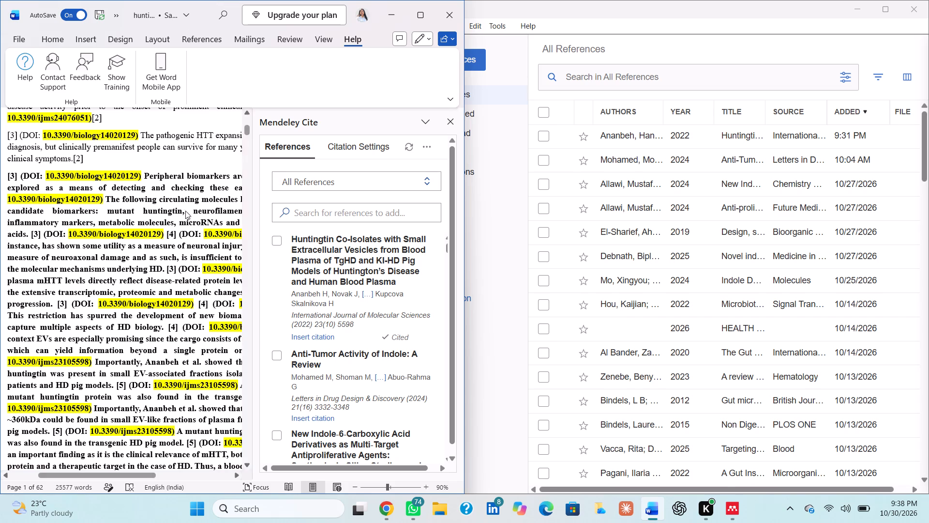
pyautogui.scroll(-20, 135, 215)
pyautogui.scroll(-16, 135, 215)
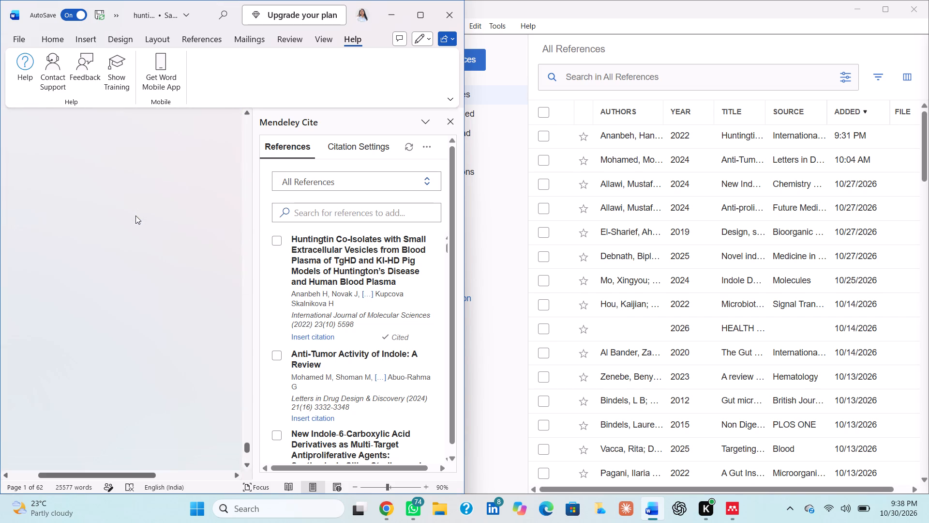
pyautogui.scroll(-7, 135, 215)
pyautogui.scroll(-2, 68, 217)
pyautogui.click(29, 158)
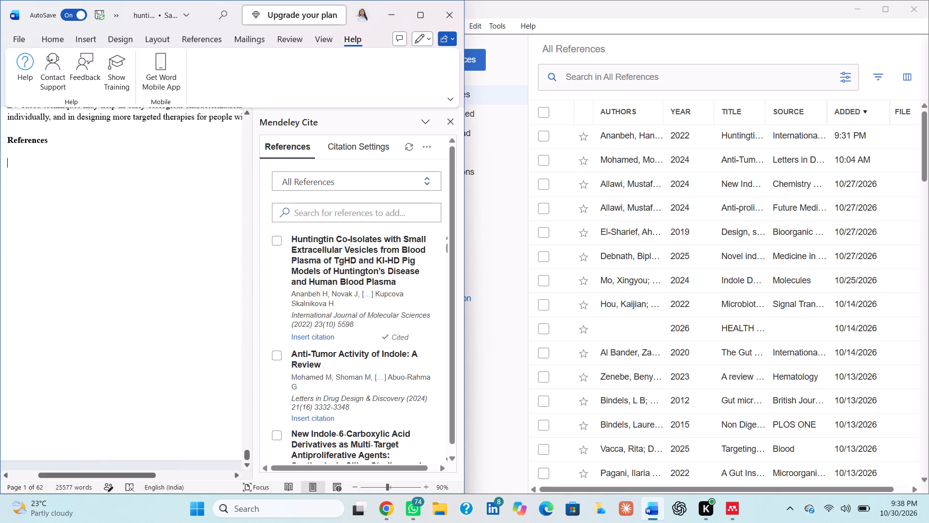
pyautogui.click(425, 151)
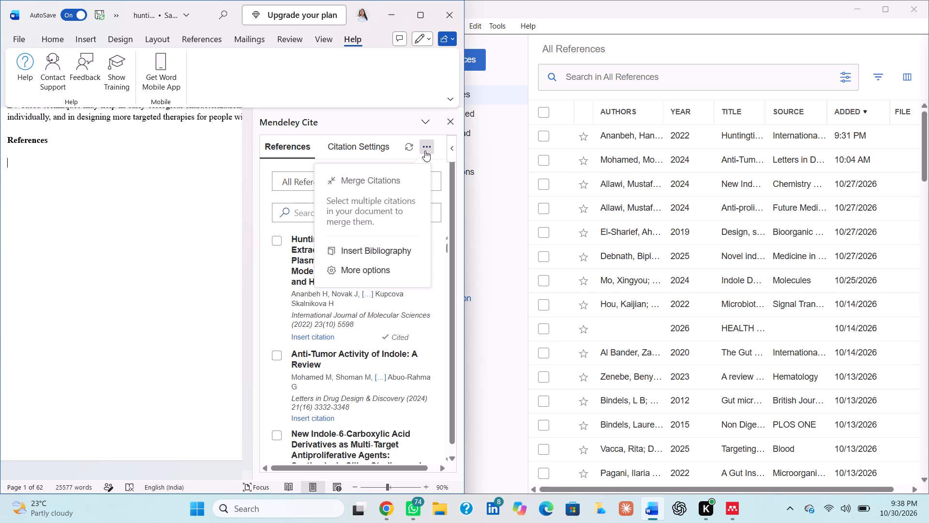
pyautogui.click(361, 246)
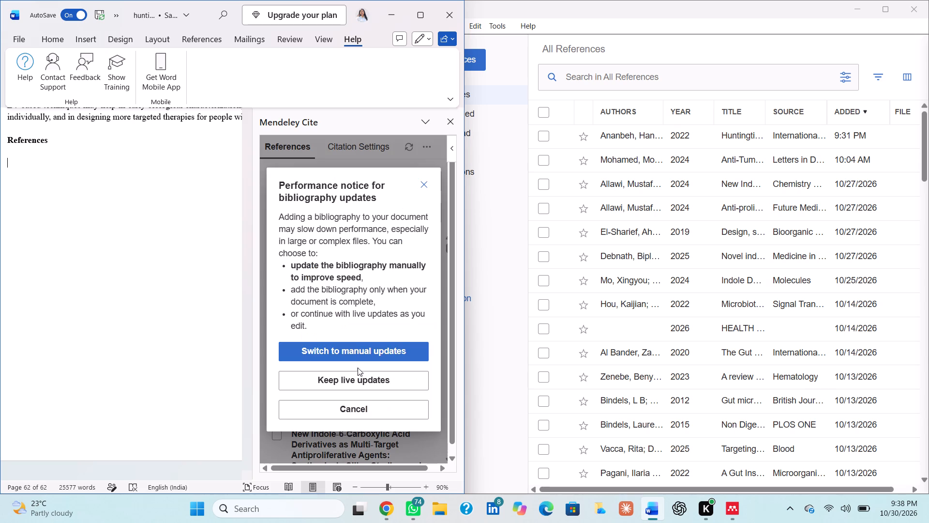
pyautogui.click(358, 381)
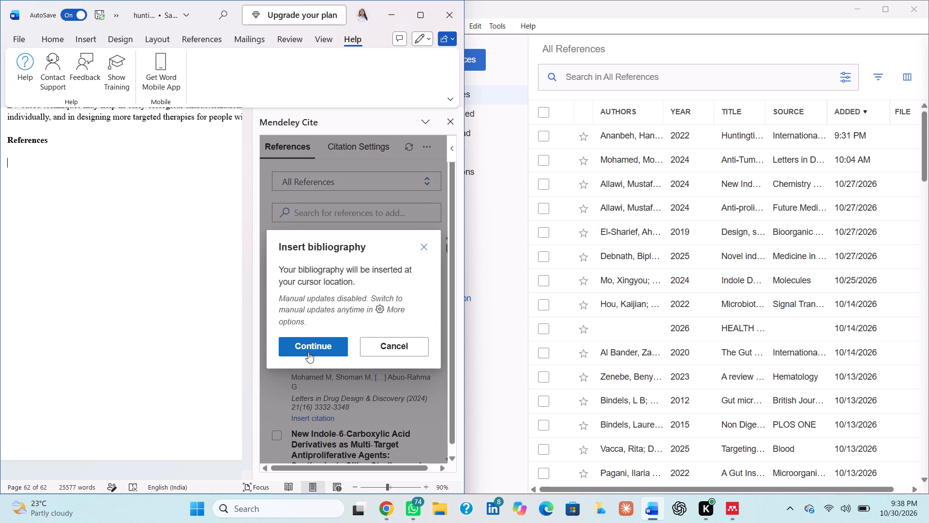
pyautogui.click(313, 340)
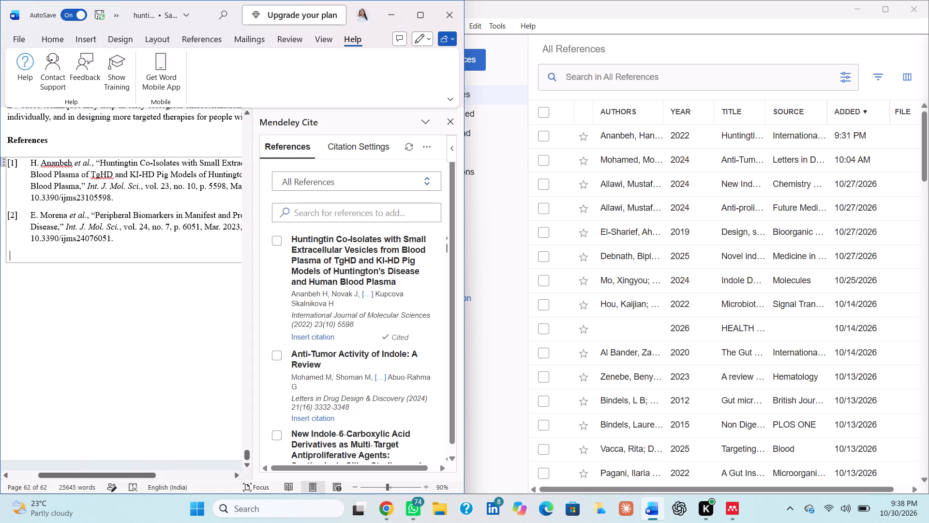
# Delete entry [2], the Morena et al. reference, from the bibliography under References.
pyautogui.click(120, 241)
pyautogui.moveTo(120, 241); pyautogui.dragTo(9, 212)
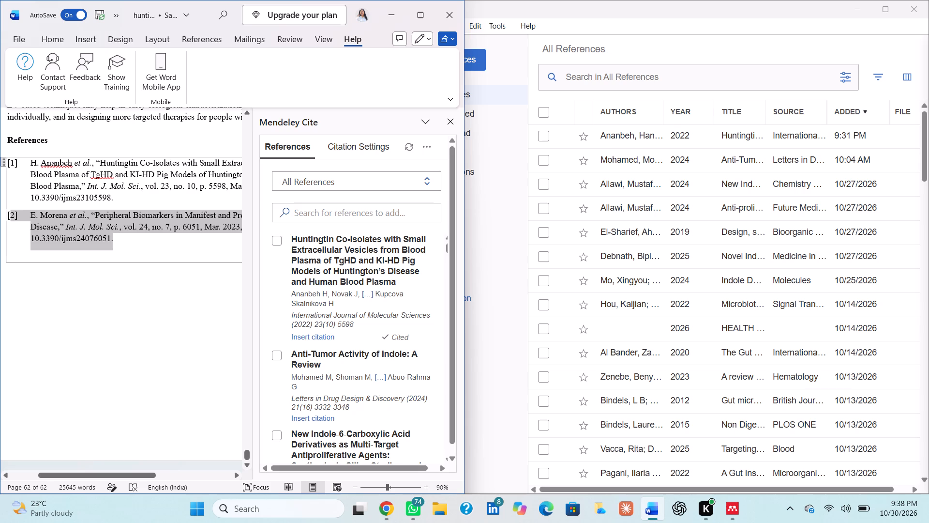
pyautogui.moveTo(9, 212); pyautogui.dragTo(6, 212)
pyautogui.press('BackSpace')
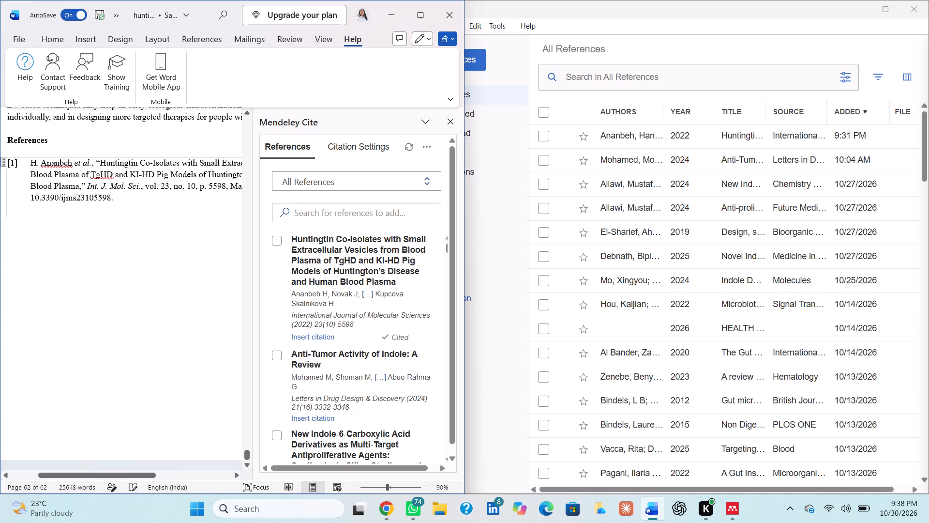
# Copy DOI 10.3390/ijms24076051 from the second Introduction paragraph and add its reference to the Mendeley Reference Manager library by identifier lookup.
pyautogui.scroll(20, 60, 110)
pyautogui.scroll(20, 60, 110)
pyautogui.scroll(5, 60, 110)
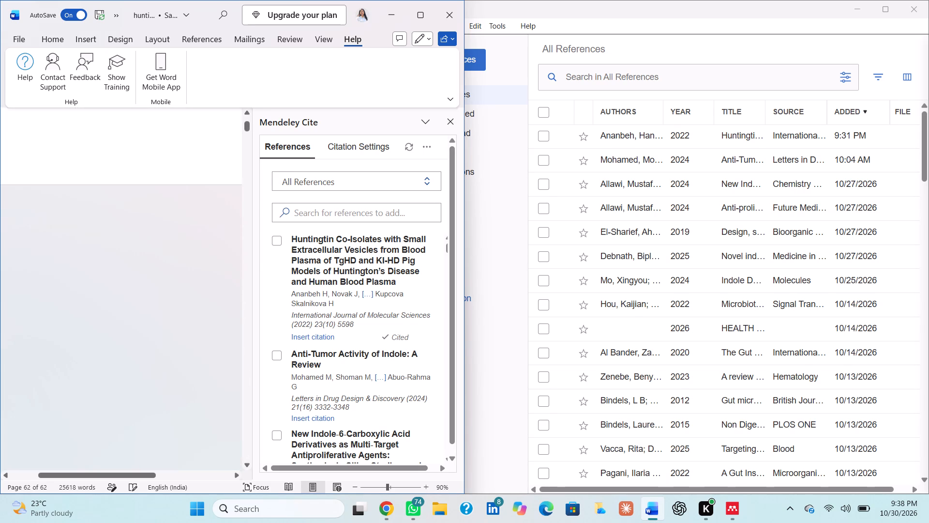
pyautogui.scroll(4, 60, 110)
pyautogui.hscroll(-1, 158, 301)
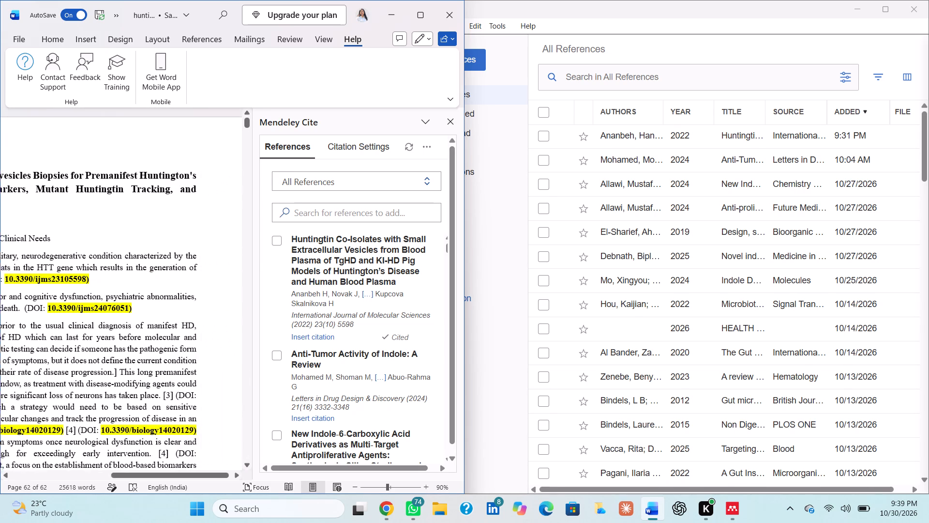
pyautogui.hscroll(-1, 158, 301)
pyautogui.keyDown('ctrl'); pyautogui.scroll(-2, 158, 301); pyautogui.keyUp('ctrl')
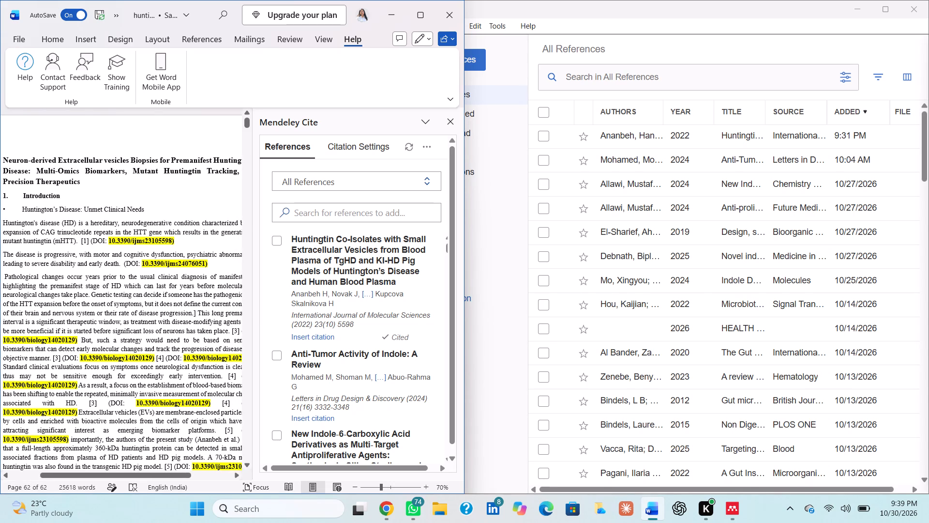
pyautogui.moveTo(143, 262); pyautogui.dragTo(184, 262)
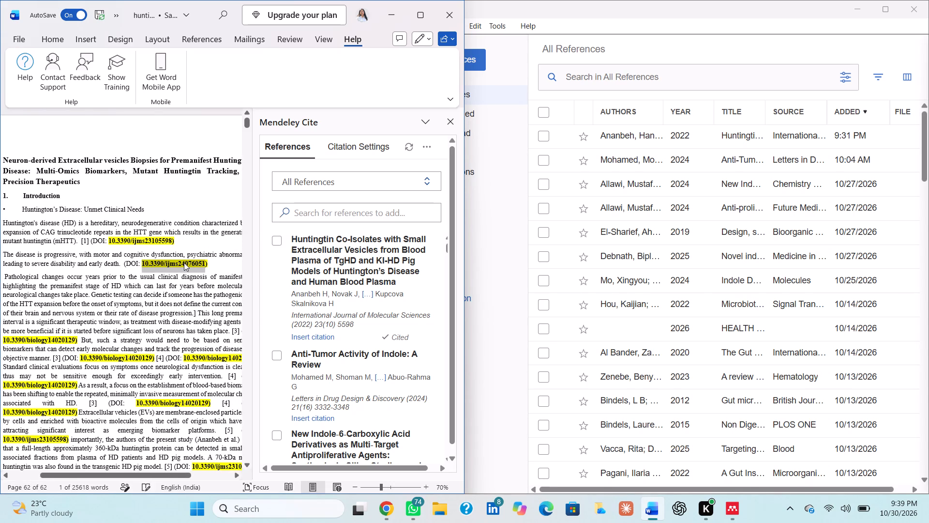
pyautogui.hotkey('ctrl', 'c')
pyautogui.hscroll(2, 511, 144)
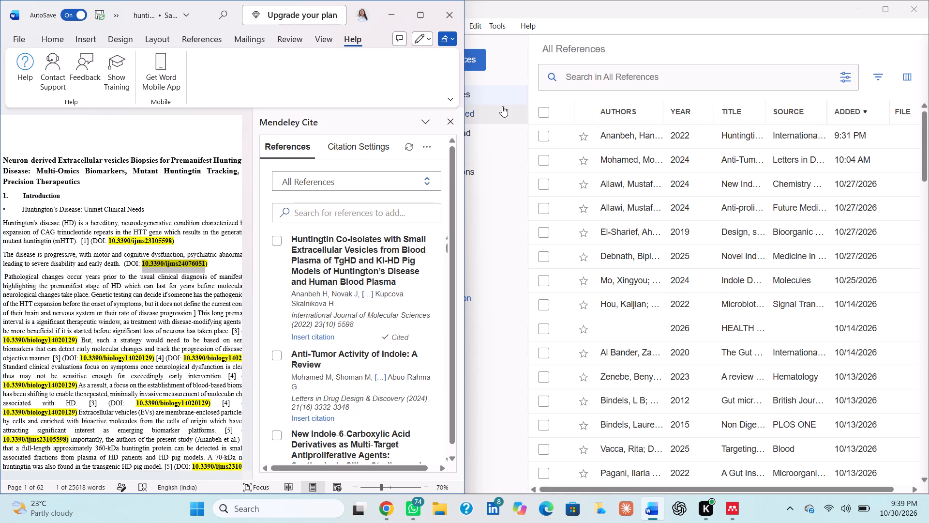
pyautogui.click(476, 66)
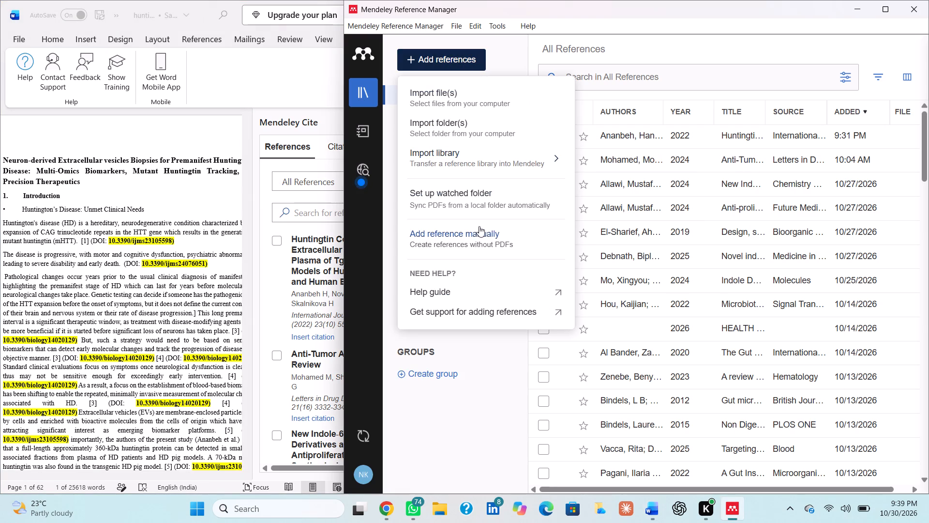
pyautogui.click(479, 237)
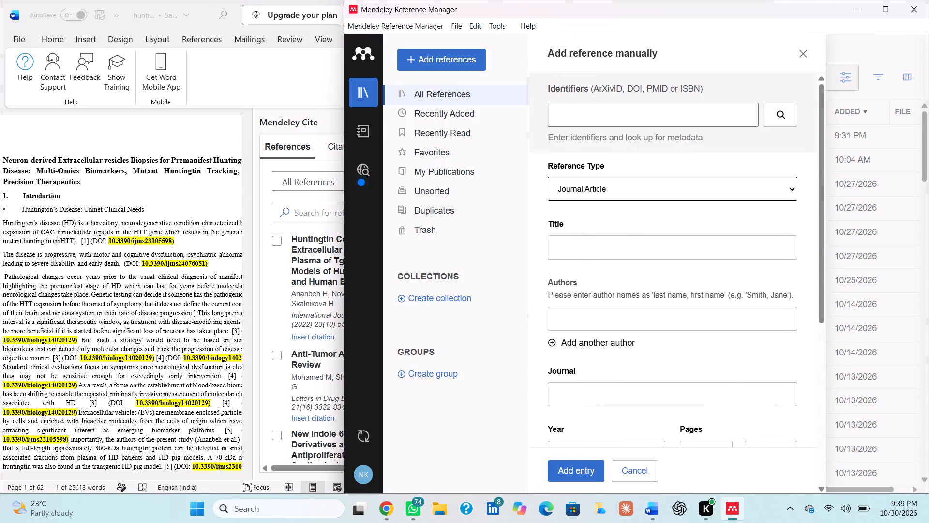
pyautogui.click(574, 121)
pyautogui.hotkey('ctrl', 'v')
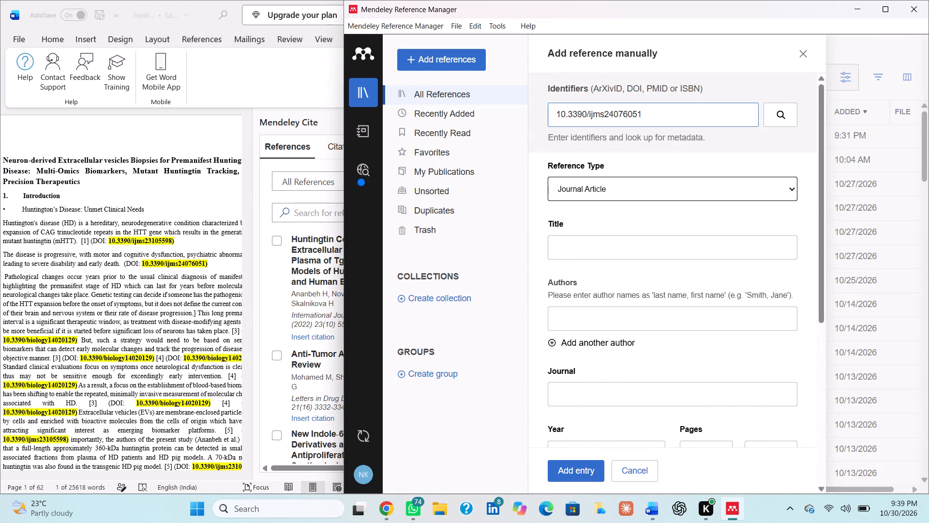
pyautogui.press('Return')
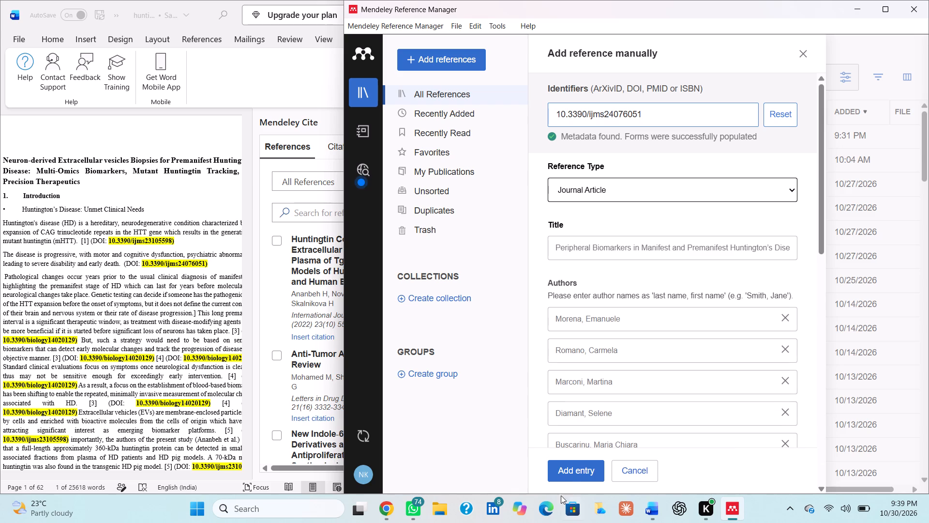
pyautogui.click(568, 466)
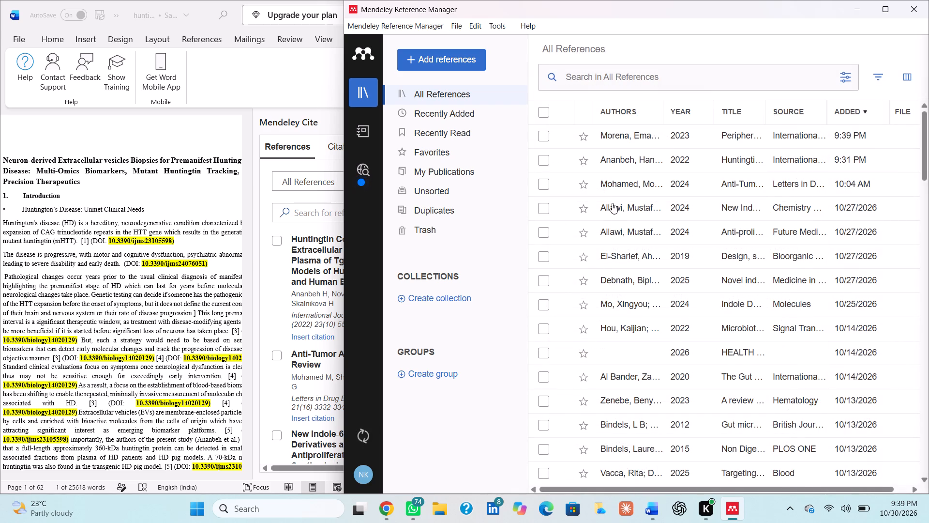
pyautogui.scroll(4, 295, 254)
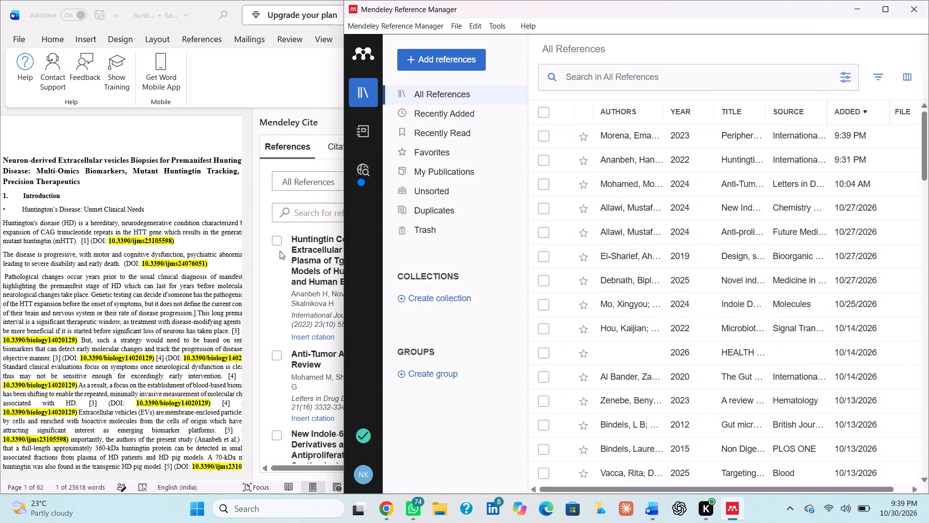
# Back in Word, refresh the Mendeley Cite references and insert the Morena et al. 2023 citation after "early death.", before DOI 10.3390/ijms24076051.
pyautogui.click(217, 208)
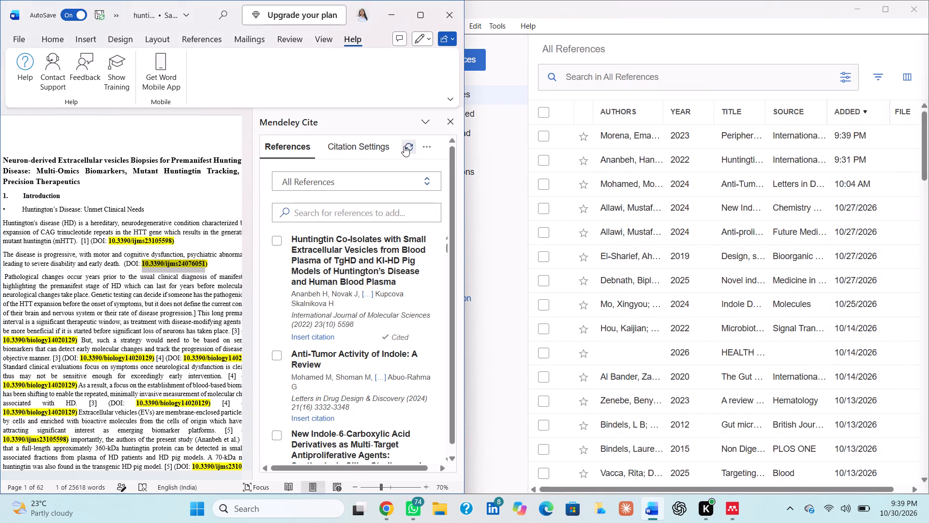
pyautogui.click(404, 146)
pyautogui.moveTo(404, 146); pyautogui.dragTo(279, 240)
pyautogui.click(279, 240)
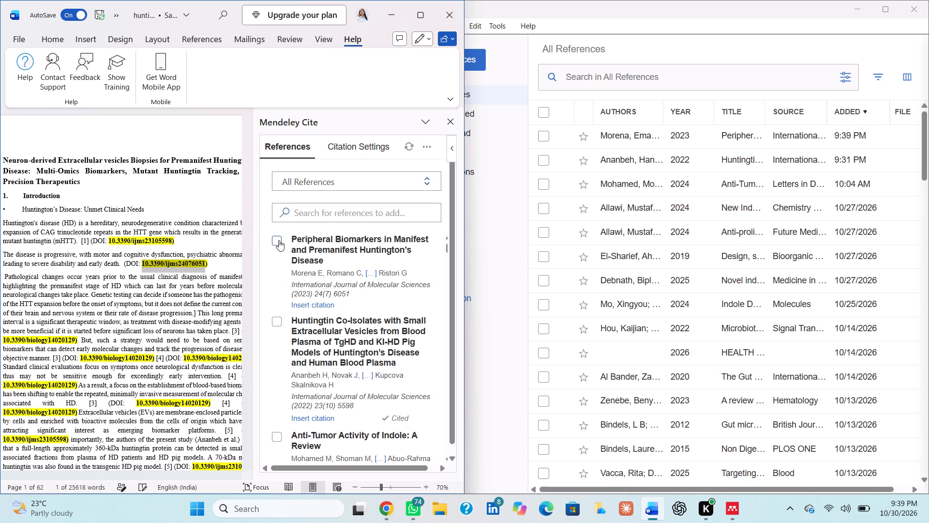
pyautogui.click(122, 263)
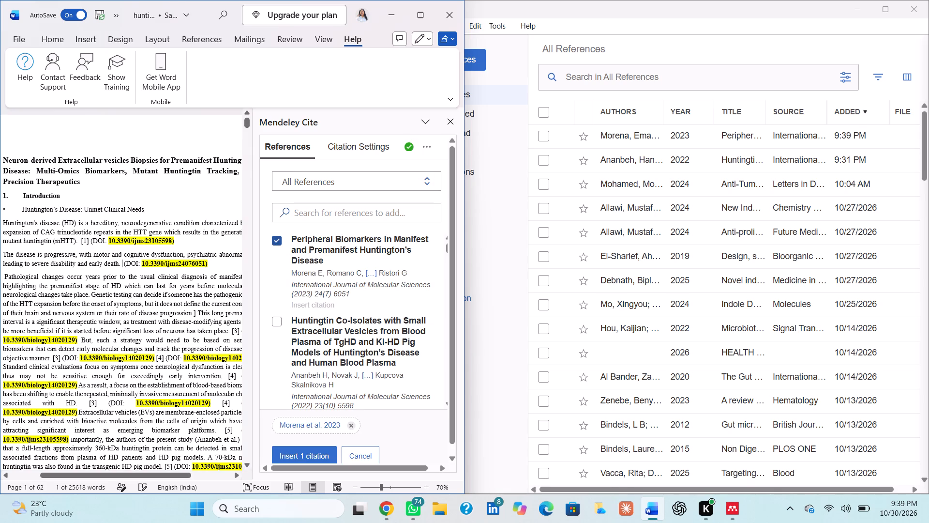
pyautogui.click(299, 455)
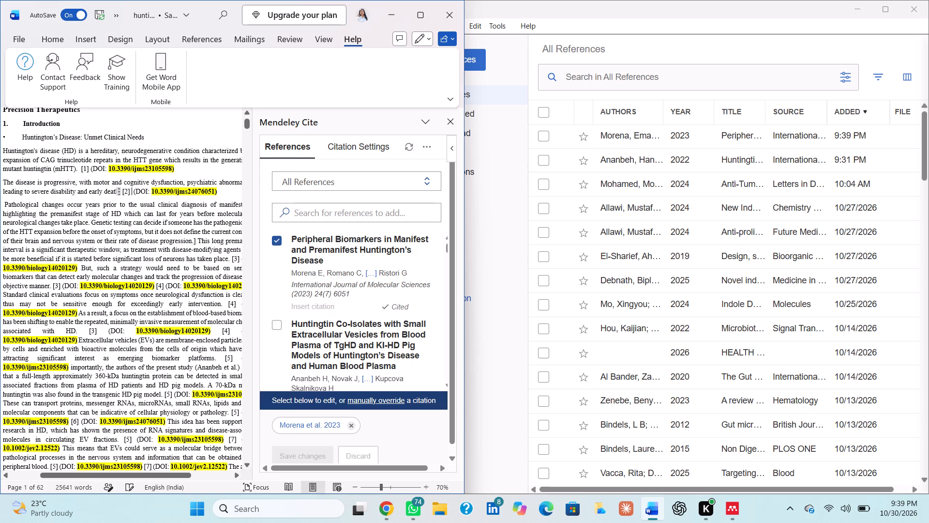
# Delete the typed [3] marker after "significant loss of neurons has taken place." in the third Introduction paragraph.
pyautogui.hscroll(-2, 89, 306)
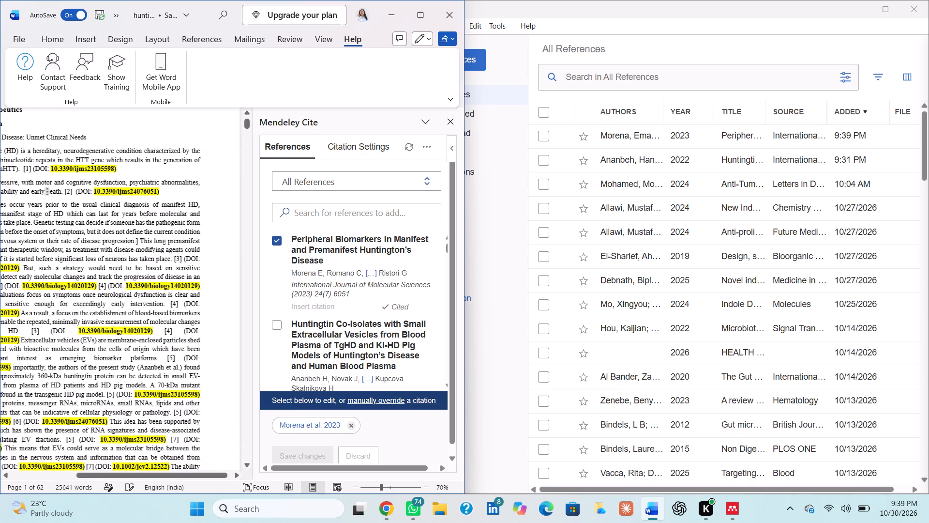
pyautogui.hscroll(-1, 89, 306)
pyautogui.click(180, 261)
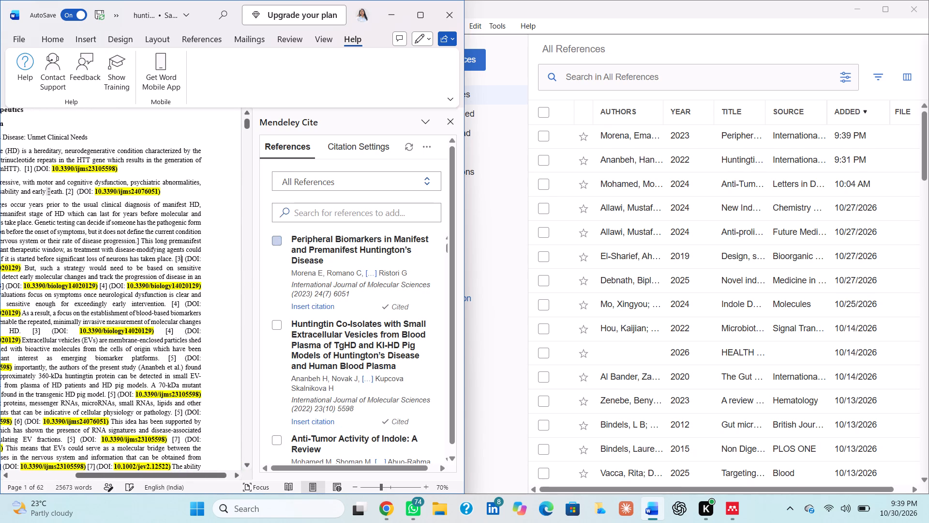
pyautogui.press('Right')
pyautogui.press('BackSpace')
pyautogui.press('BackSpace')
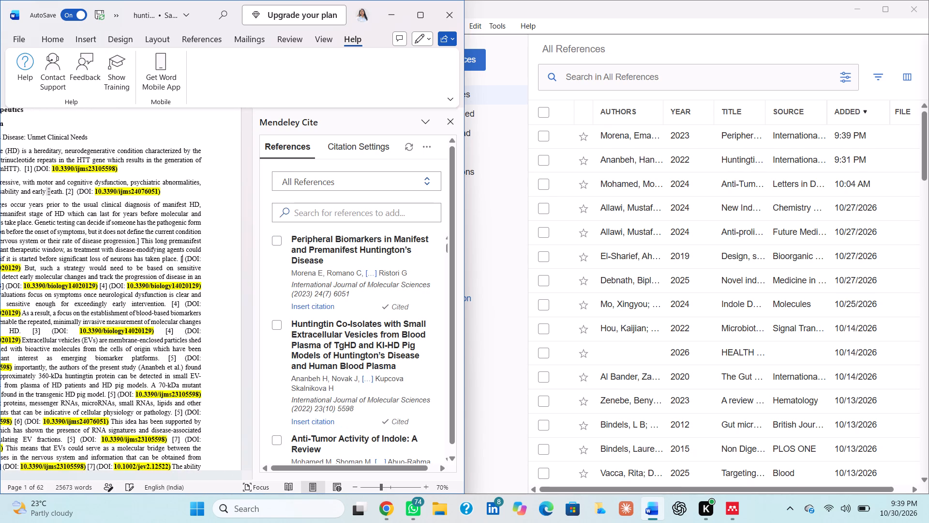
pyautogui.press('BackSpace')
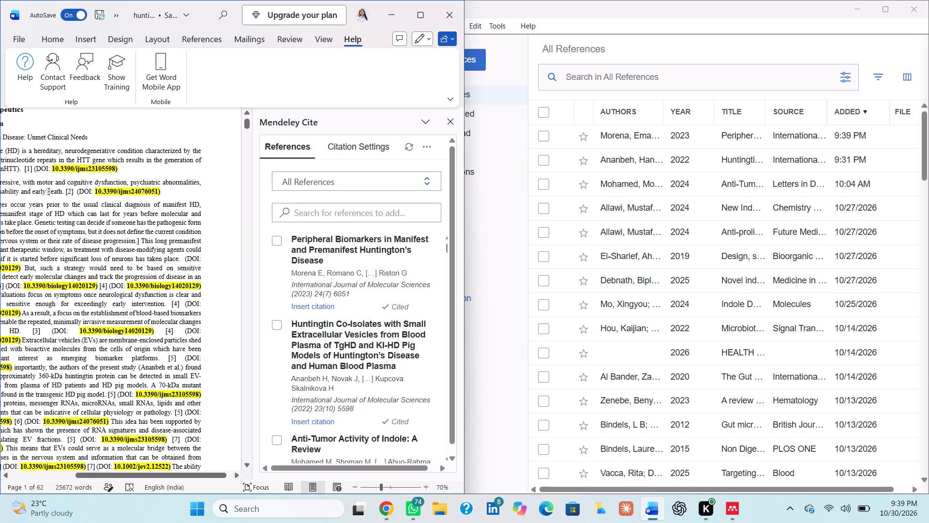
# Copy DOI 10.3390/biology14020129 from the third Introduction paragraph and add its reference to the Mendeley Reference Manager library by identifier lookup.
pyautogui.hscroll(1, 123, 277)
pyautogui.moveTo(10, 268); pyautogui.dragTo(50, 265)
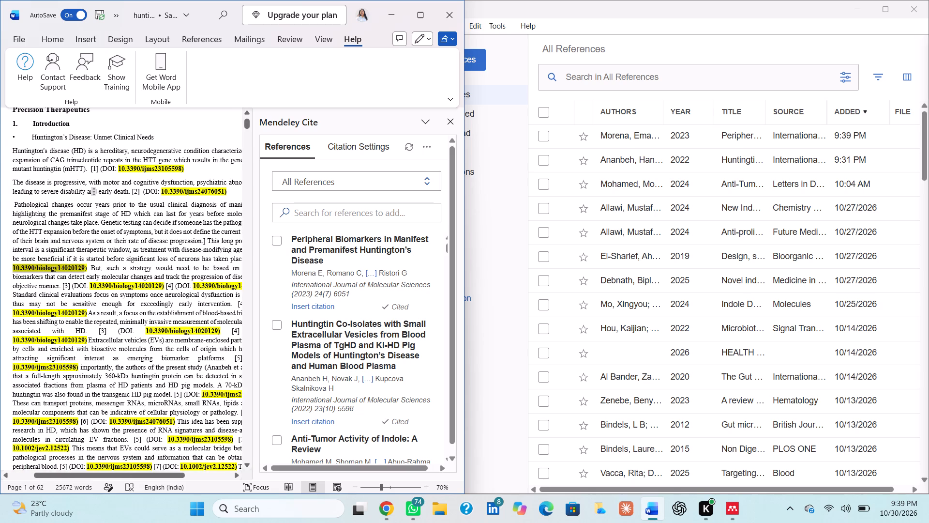
pyautogui.moveTo(50, 265); pyautogui.dragTo(68, 265)
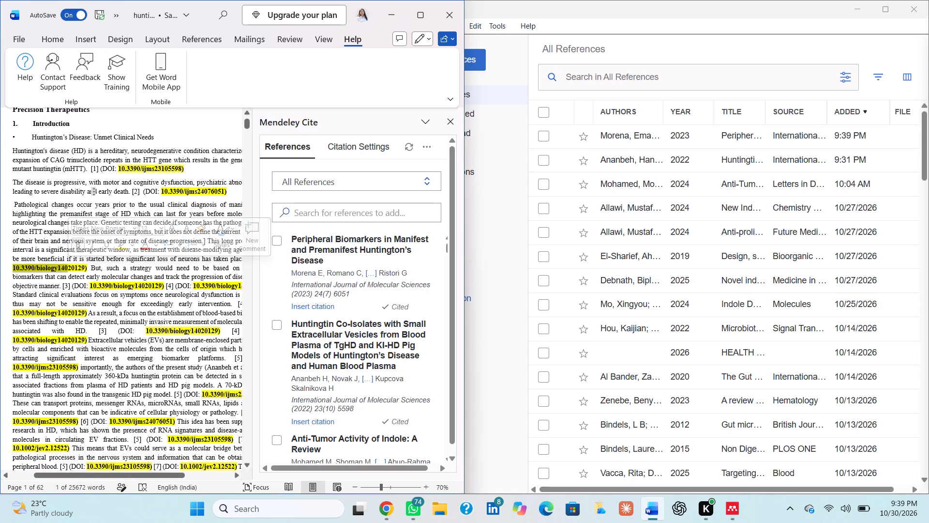
pyautogui.click(33, 274)
pyautogui.moveTo(12, 268); pyautogui.dragTo(72, 266)
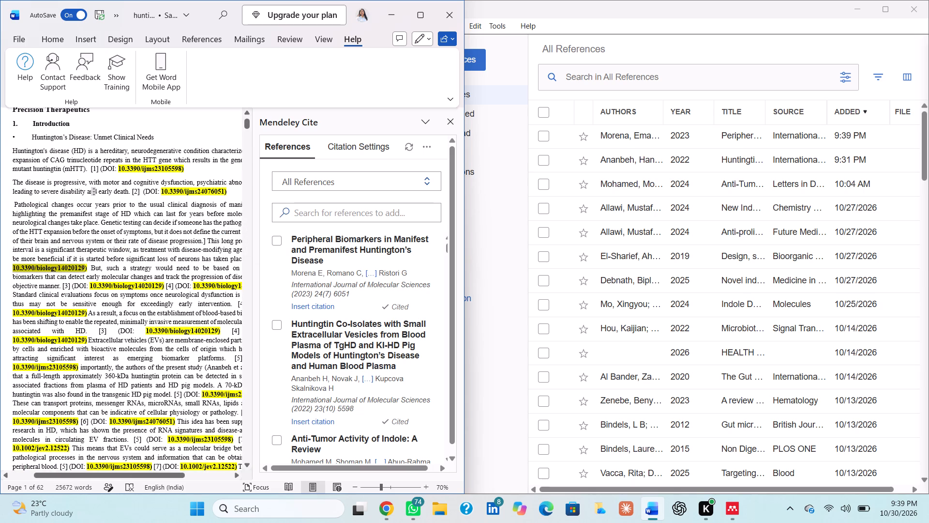
pyautogui.moveTo(72, 266); pyautogui.dragTo(75, 266)
pyautogui.hotkey('ctrl', 'c')
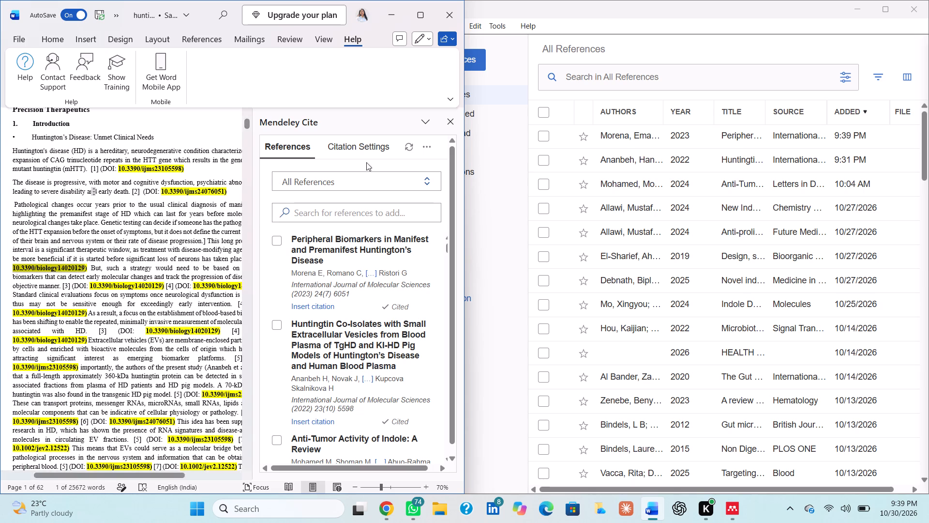
pyautogui.click(479, 64)
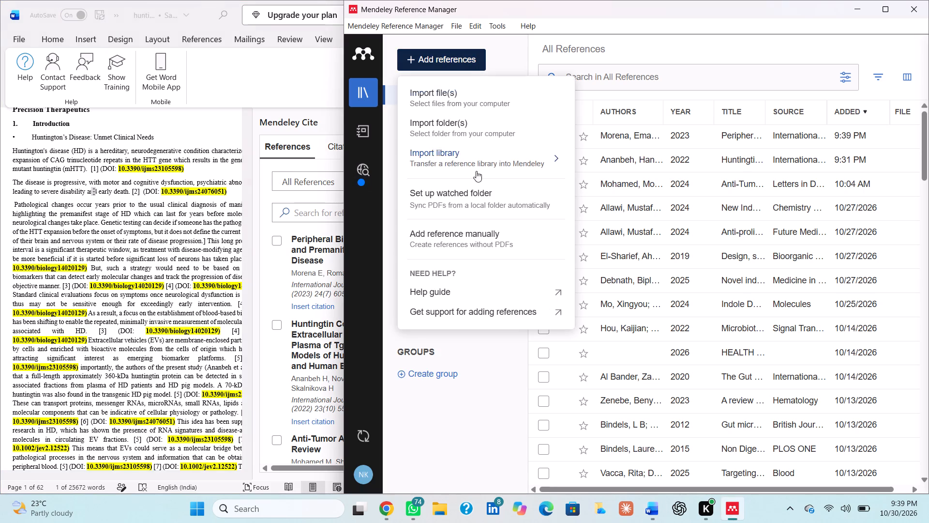
pyautogui.click(483, 229)
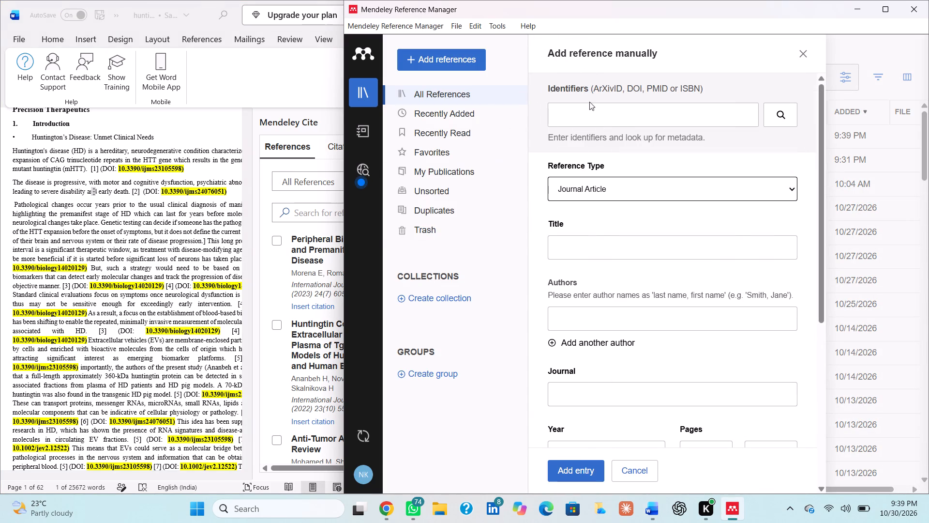
pyautogui.click(589, 113)
pyautogui.hotkey('ctrl', 'v')
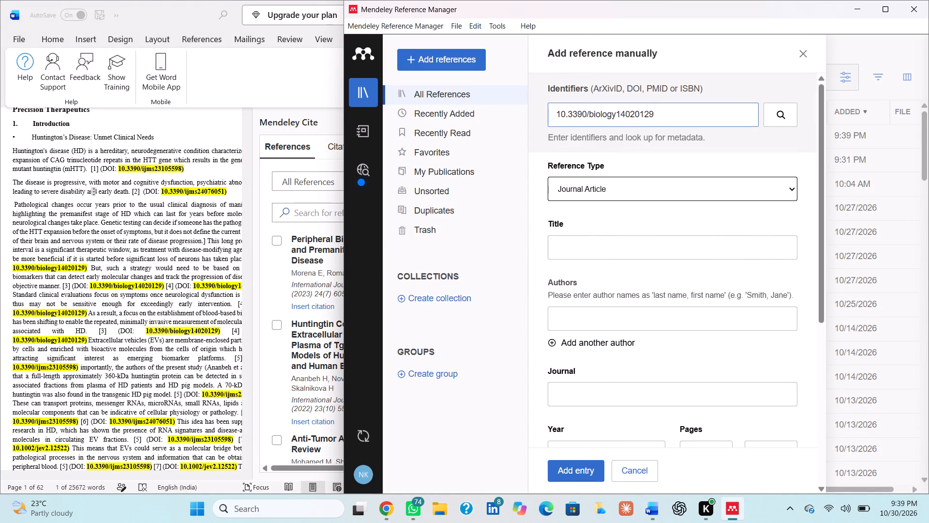
pyautogui.press('Return')
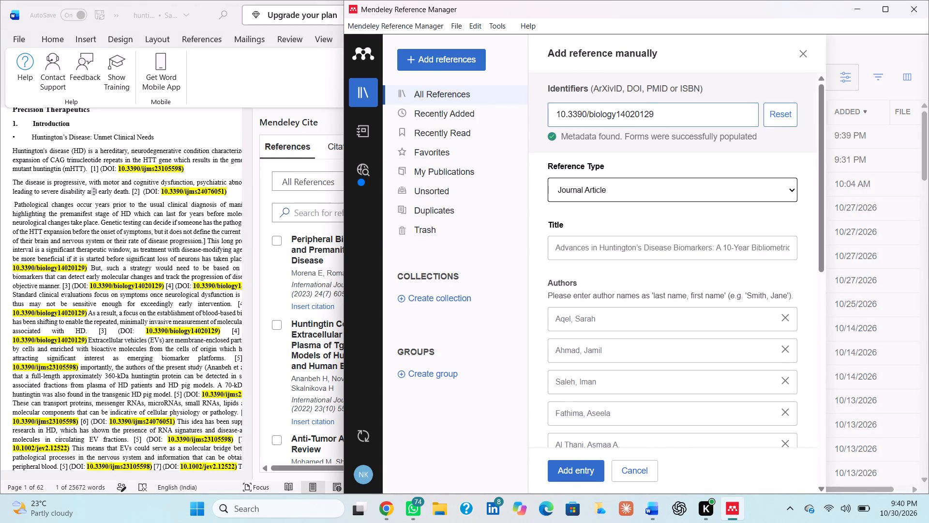
pyautogui.click(574, 472)
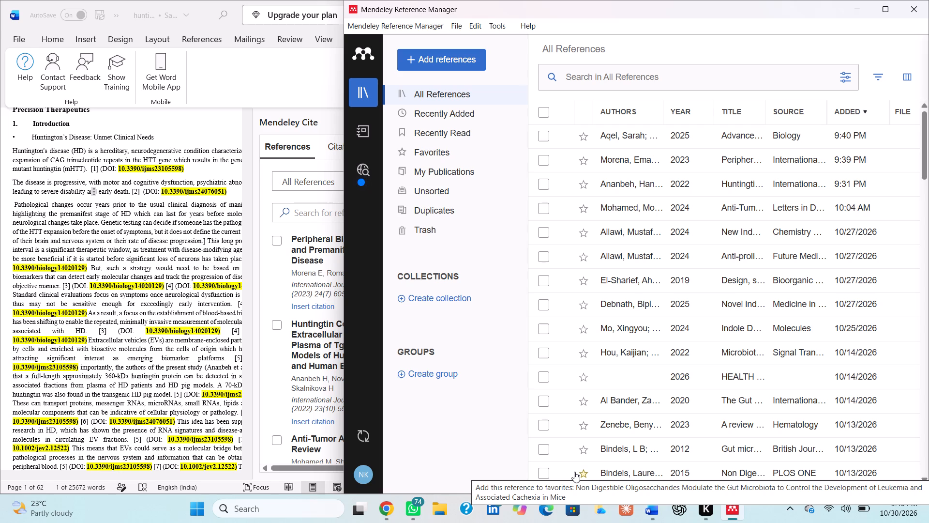
# Back in Word, refresh the Mendeley Cite references and insert the Aqel et al. 2025 citation after "significant loss of neurons has taken place.".
pyautogui.click(240, 219)
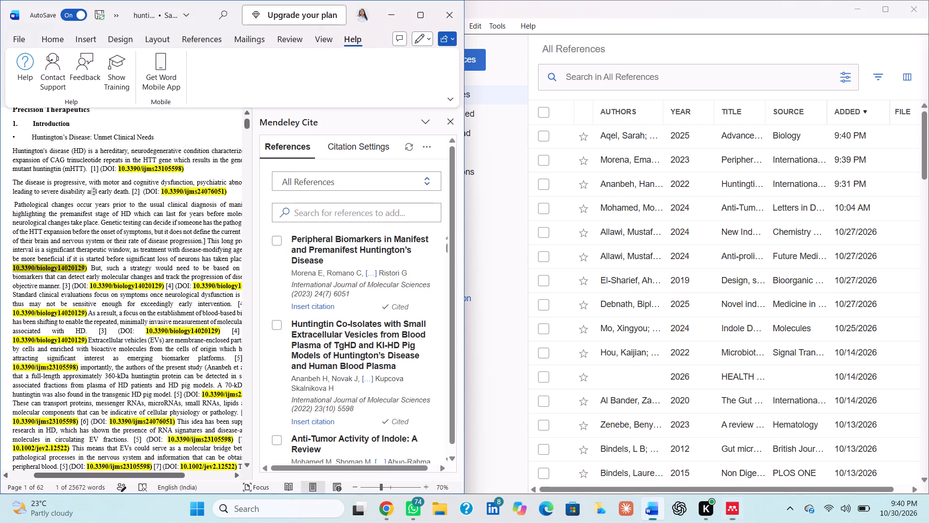
pyautogui.click(408, 149)
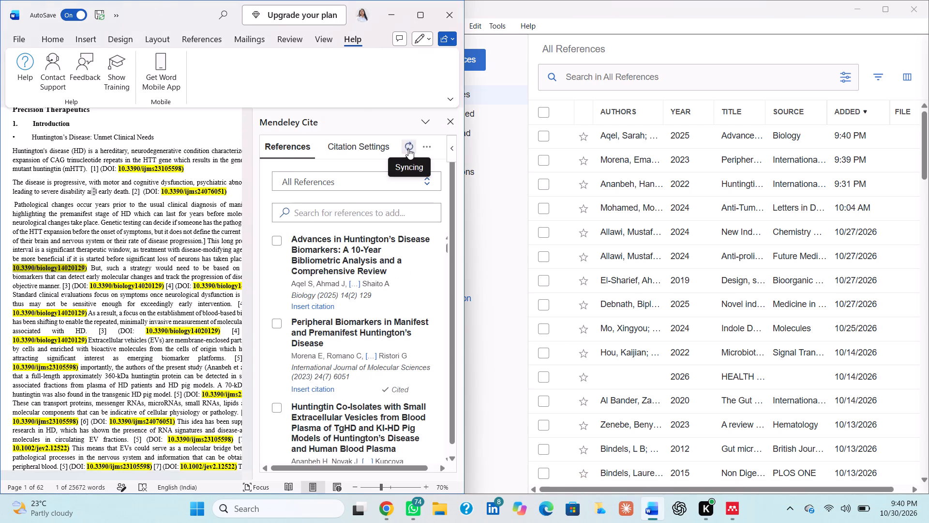
pyautogui.click(276, 241)
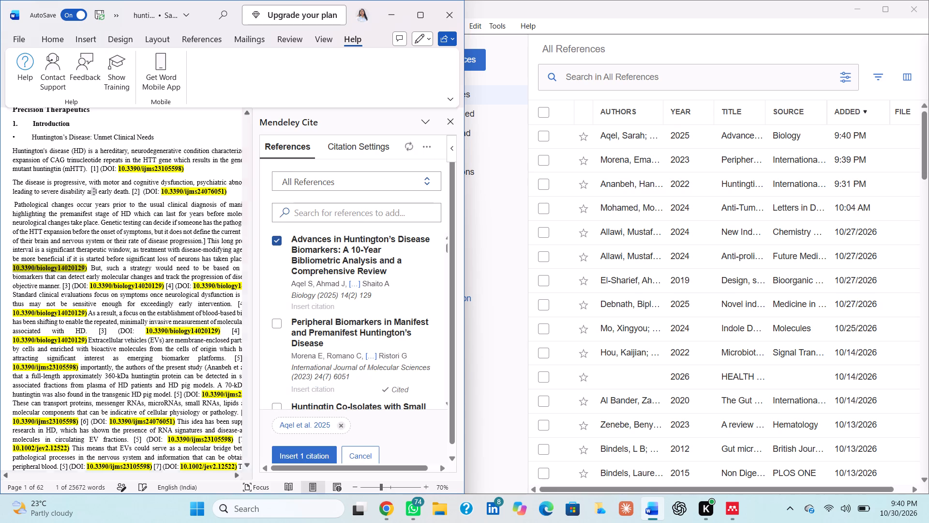
pyautogui.hscroll(-1, 169, 281)
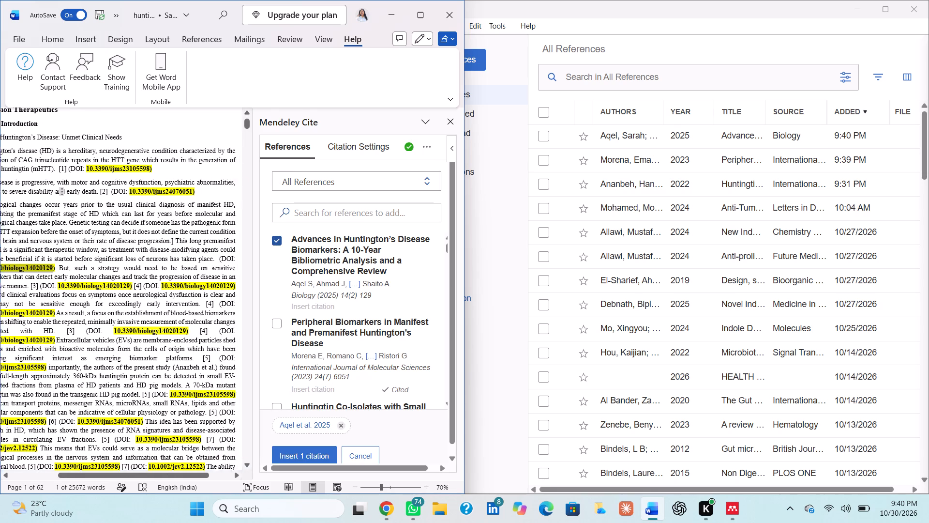
pyautogui.hscroll(-1, 169, 281)
pyautogui.click(173, 263)
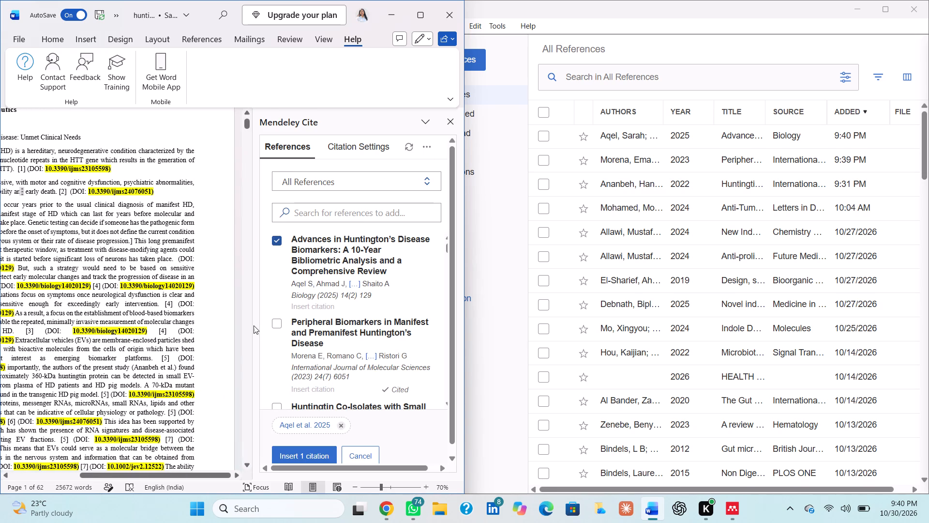
pyautogui.click(315, 447)
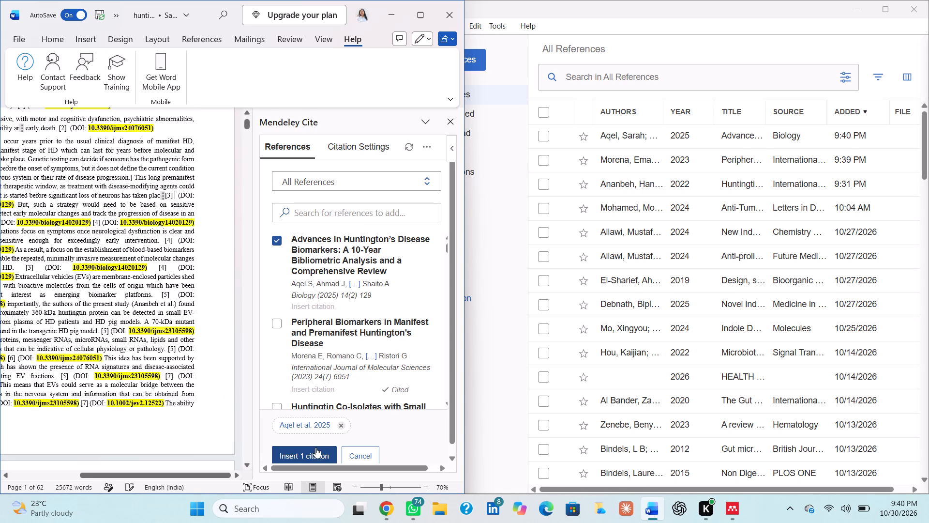
# Replace the typed [3] marker after "objective manner." in the third Introduction paragraph with the Aqel et al. 2025 citation.
pyautogui.hscroll(1, 146, 340)
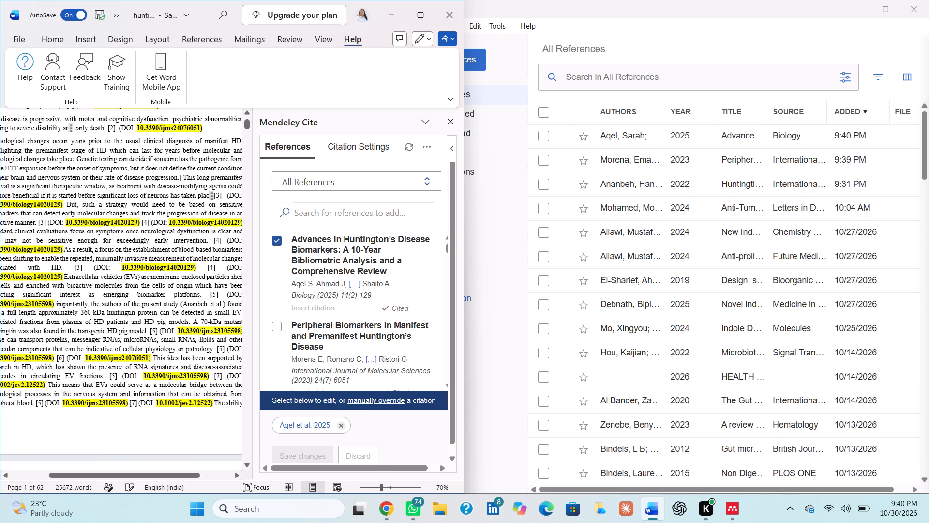
pyautogui.hscroll(2, 146, 340)
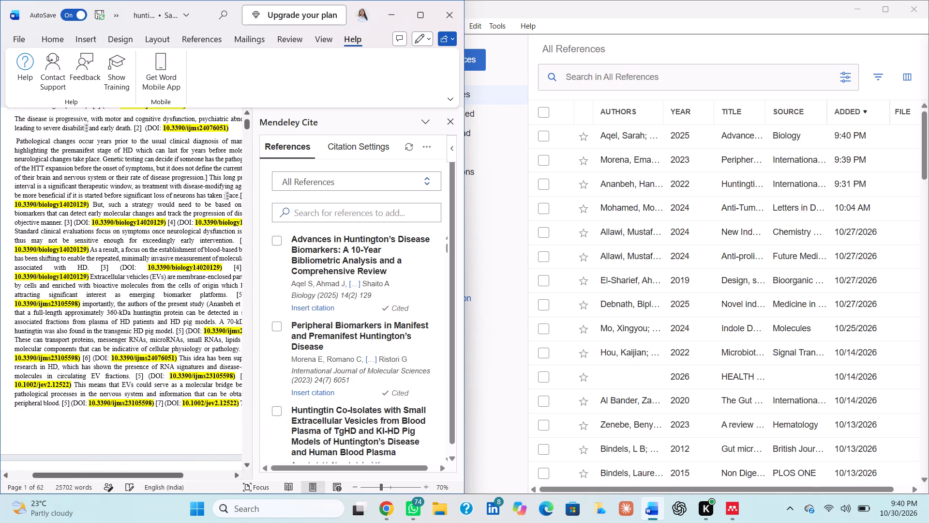
pyautogui.hscroll(-1, 129, 231)
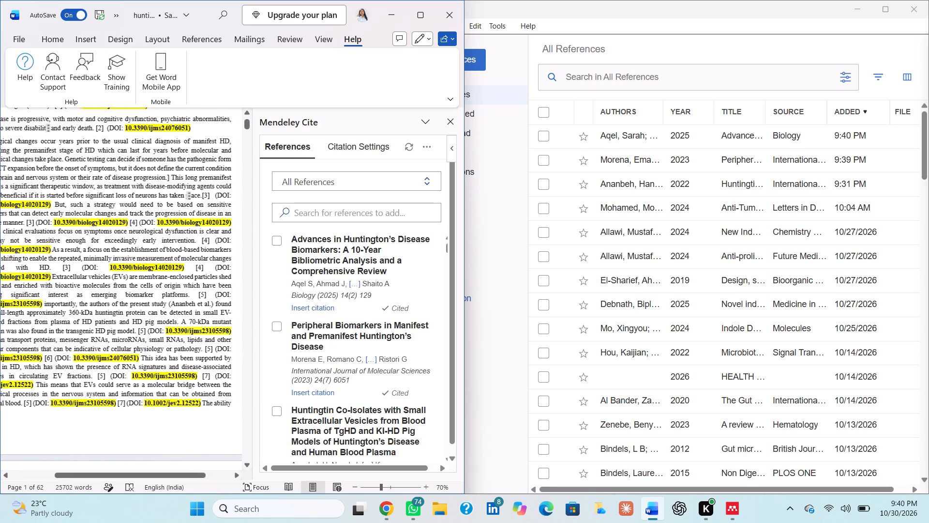
pyautogui.hscroll(-1, 129, 231)
pyautogui.click(44, 222)
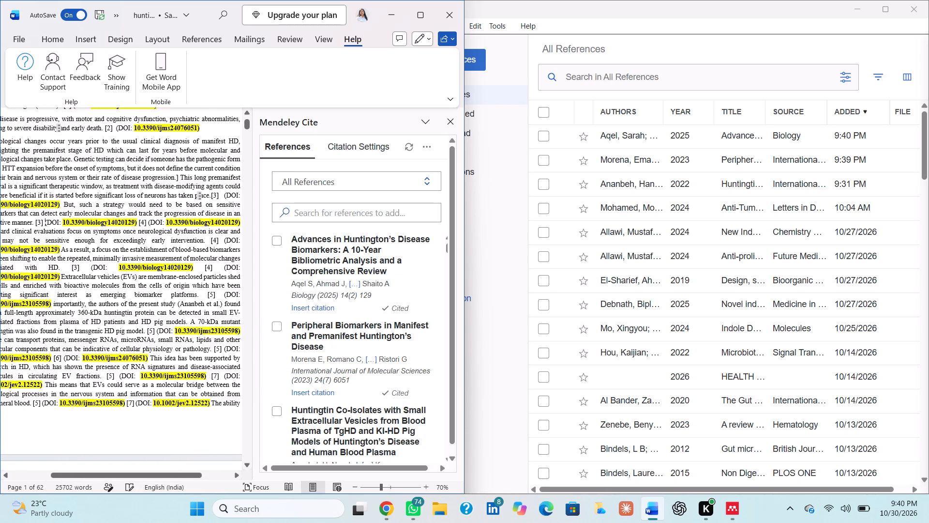
pyautogui.press('BackSpace')
pyautogui.press('BackSpace')
pyautogui.press('BackSpace')
pyautogui.press('BackSpace')
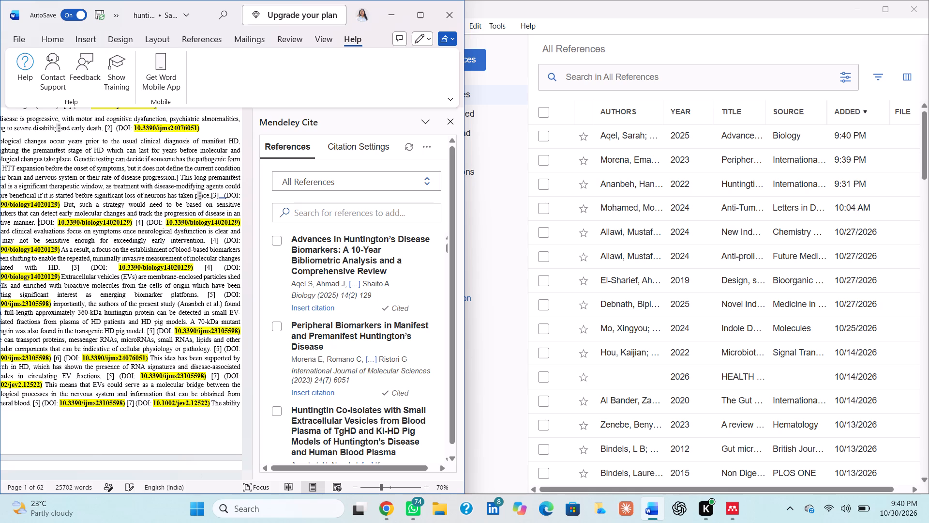
pyautogui.press('BackSpace')
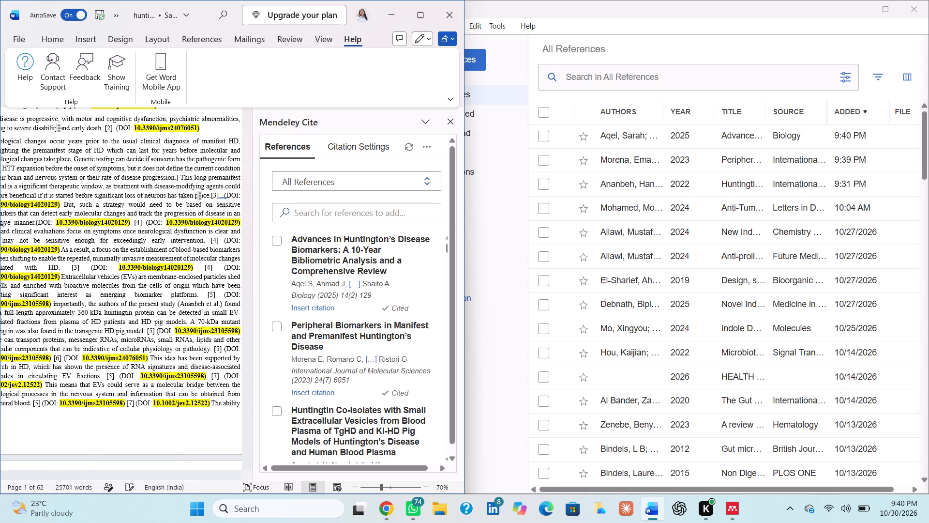
pyautogui.press('space')
pyautogui.press('Left')
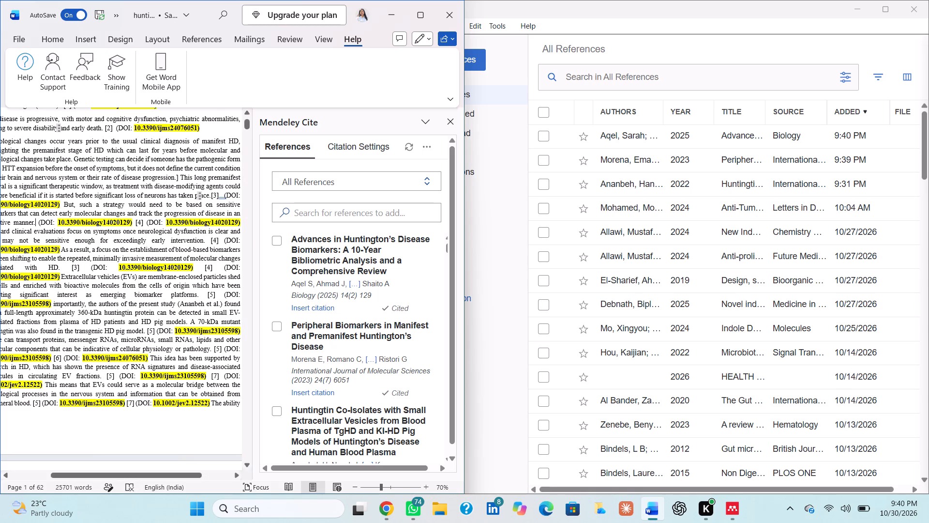
pyautogui.click(275, 241)
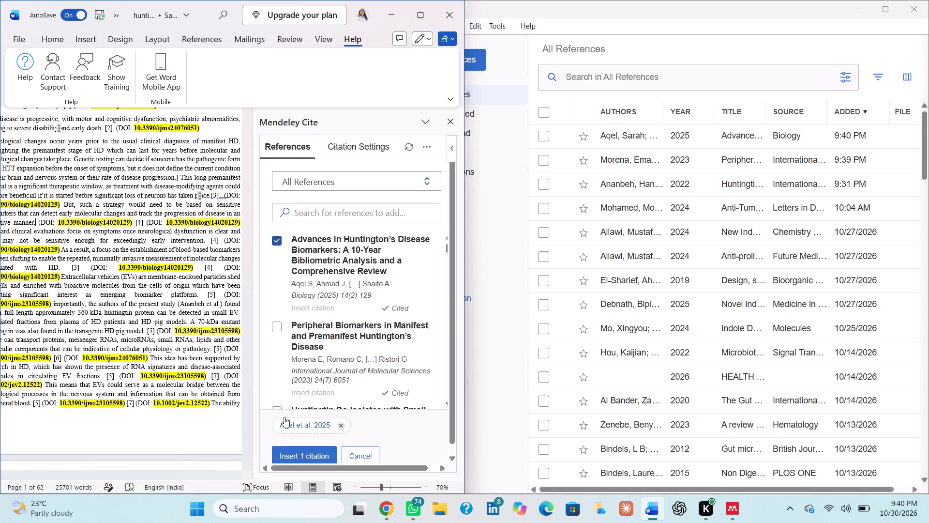
pyautogui.click(285, 456)
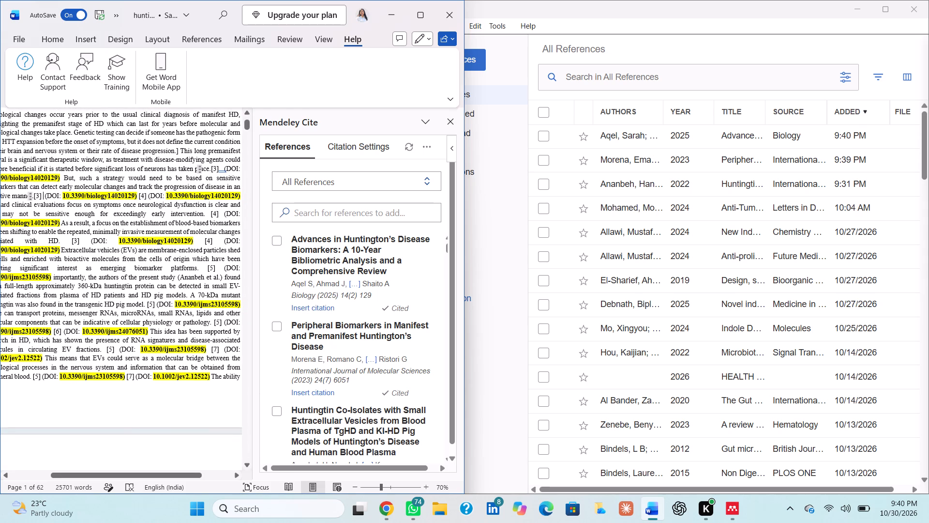
# Delete the typed [4] marker and its DOI 10.3390/biology14020129 just before "Standard clinical evaluations".
pyautogui.hscroll(-1, 187, 206)
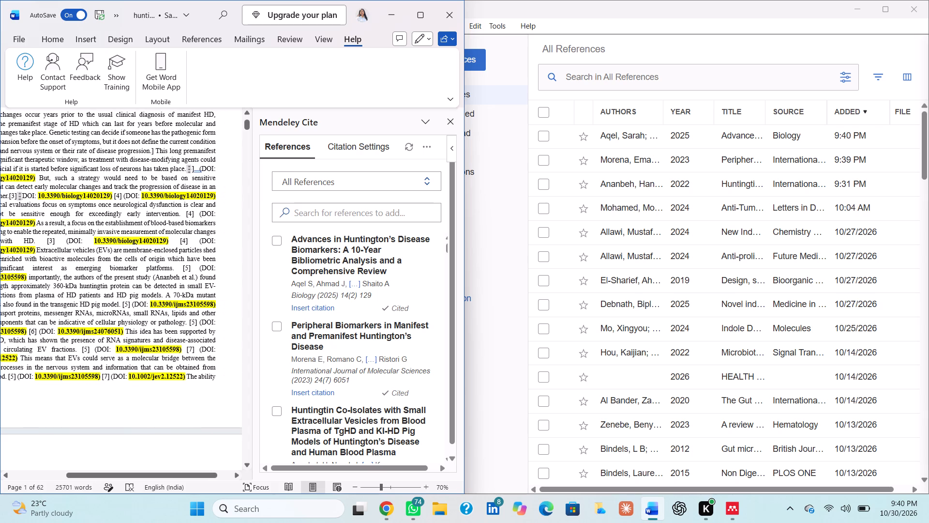
pyautogui.moveTo(219, 194); pyautogui.dragTo(120, 197)
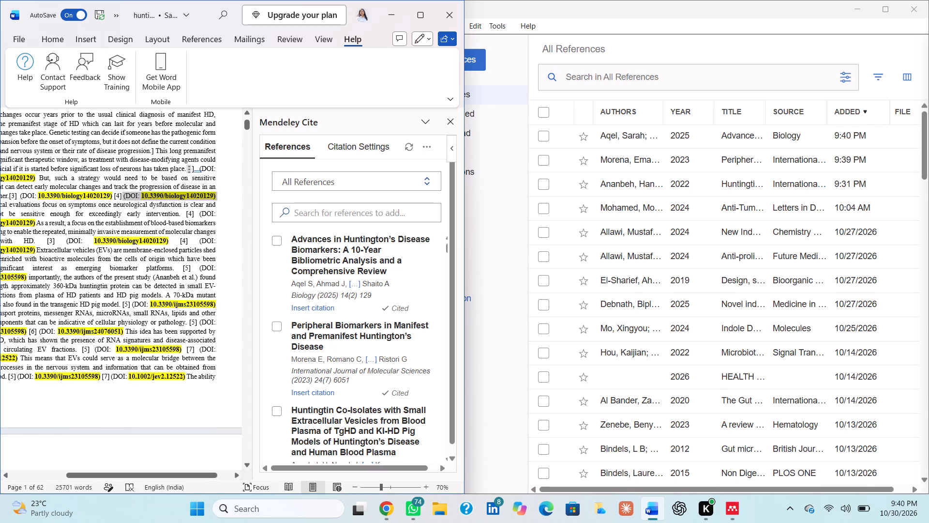
pyautogui.moveTo(120, 197); pyautogui.dragTo(114, 196)
pyautogui.press('BackSpace')
# Delete the typed [4] marker and its DOI after "exceedingly early intervention", keeping a space before "As a result".
pyautogui.hscroll(1, 93, 220)
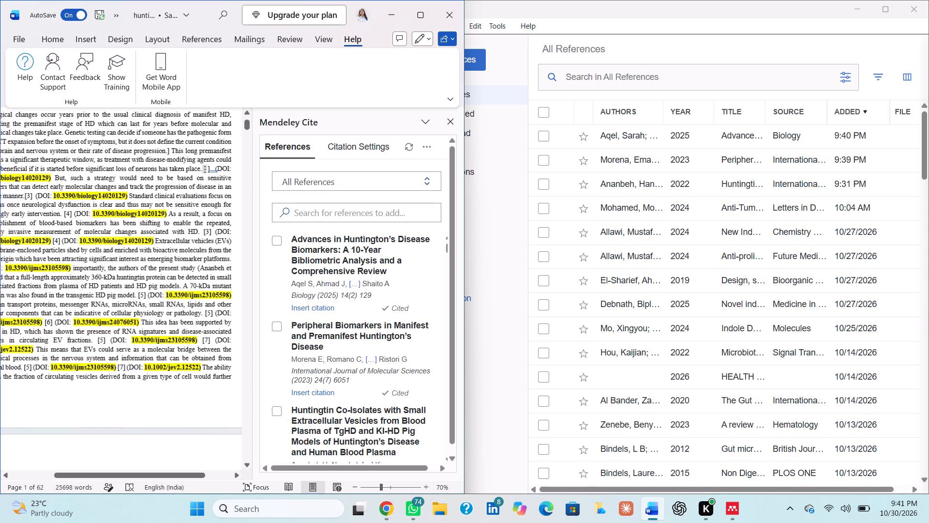
pyautogui.hscroll(2, 93, 220)
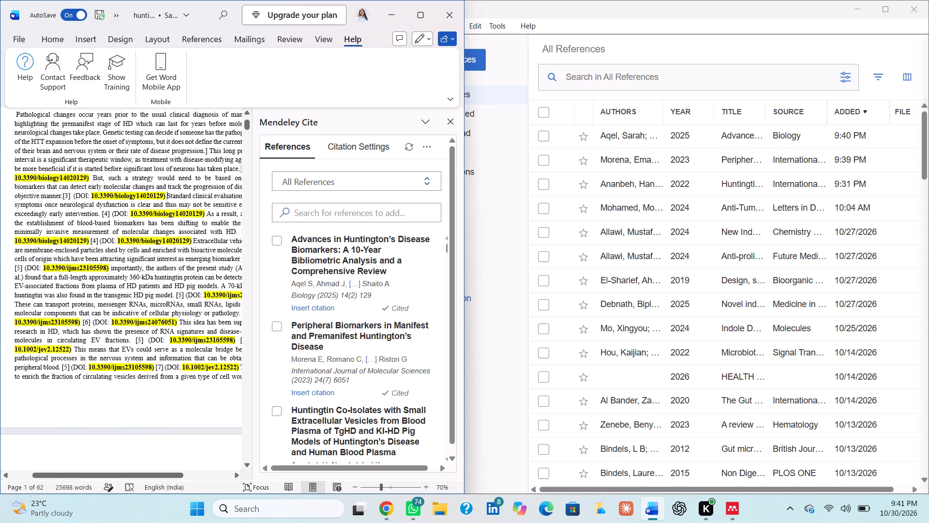
pyautogui.hscroll(1, 93, 220)
pyautogui.moveTo(204, 216); pyautogui.dragTo(109, 216)
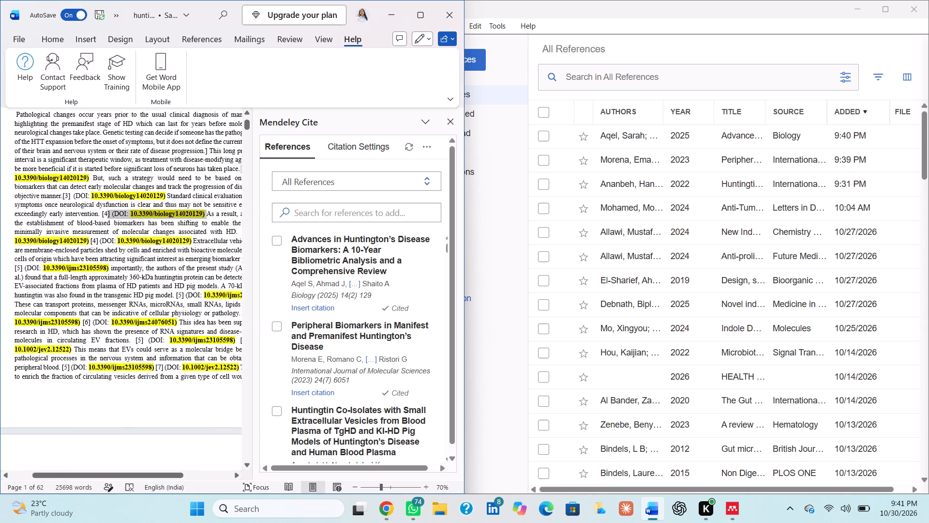
pyautogui.moveTo(109, 216); pyautogui.dragTo(101, 215)
pyautogui.press('BackSpace')
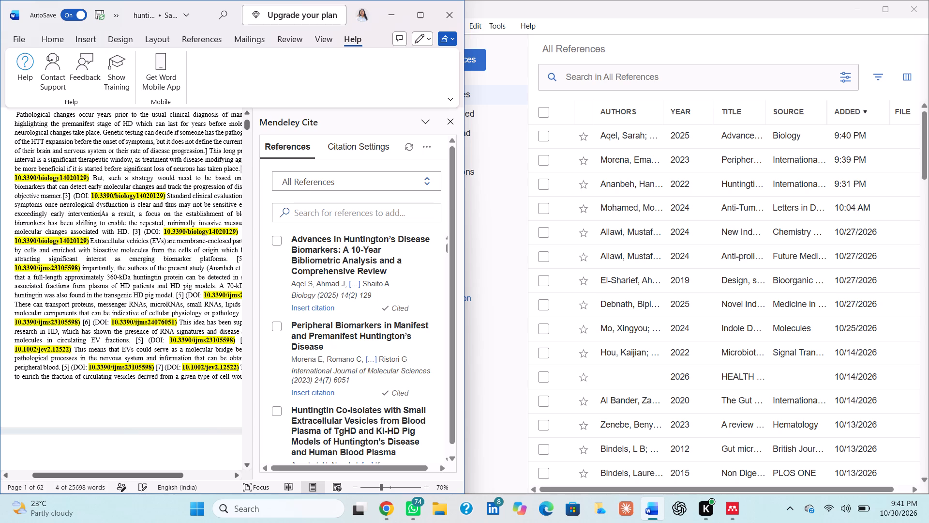
pyautogui.press('space')
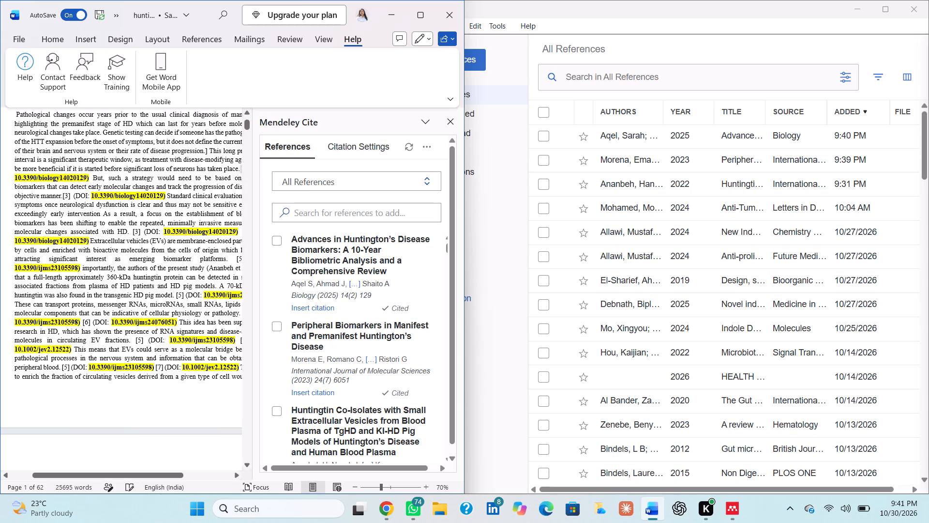
# Delete the typed [3] marker and its DOI 10.3390/biology14020129 after "molecular changes associated with HD.".
pyautogui.moveTo(239, 233); pyautogui.dragTo(136, 232)
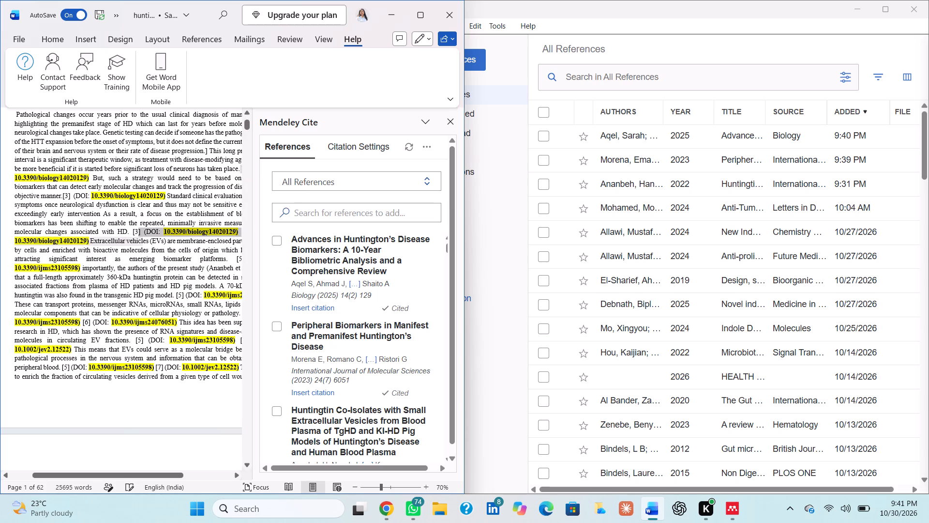
pyautogui.moveTo(136, 232); pyautogui.dragTo(133, 231)
pyautogui.press('BackSpace')
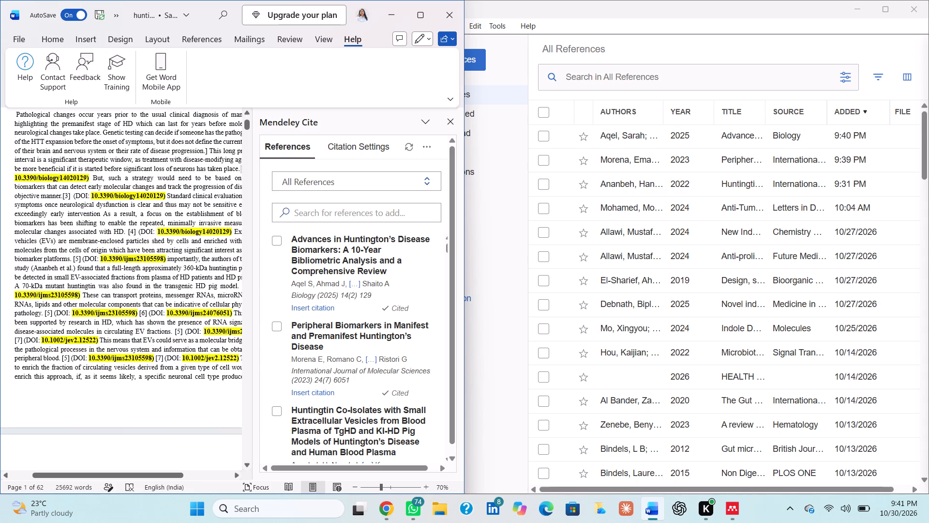
# Delete the typed [4] marker and its DOI 10.3390/biology14020129 after "molecular changes associated with HD.".
pyautogui.moveTo(230, 233); pyautogui.dragTo(128, 229)
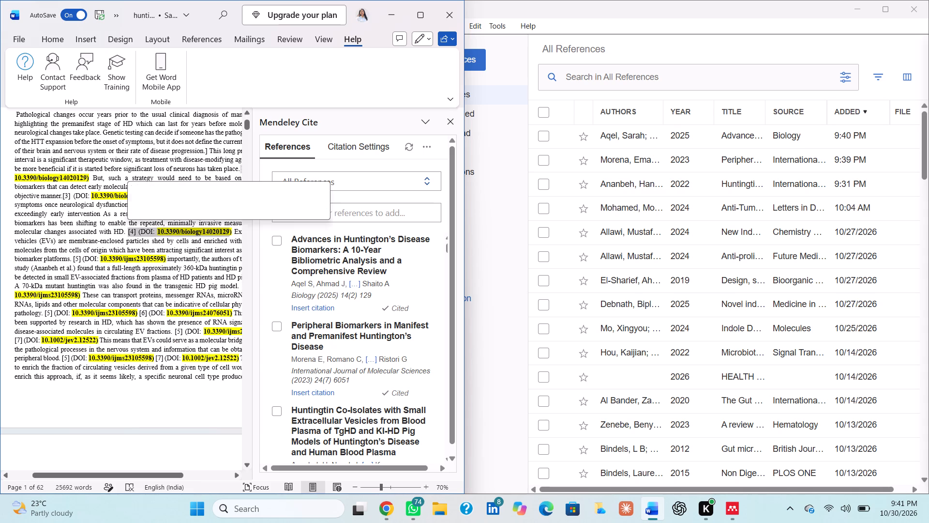
pyautogui.press('BackSpace')
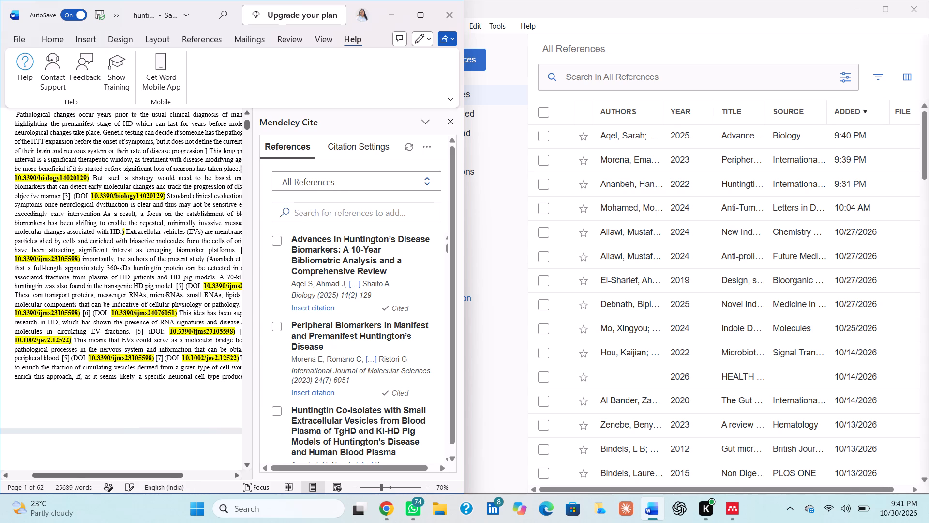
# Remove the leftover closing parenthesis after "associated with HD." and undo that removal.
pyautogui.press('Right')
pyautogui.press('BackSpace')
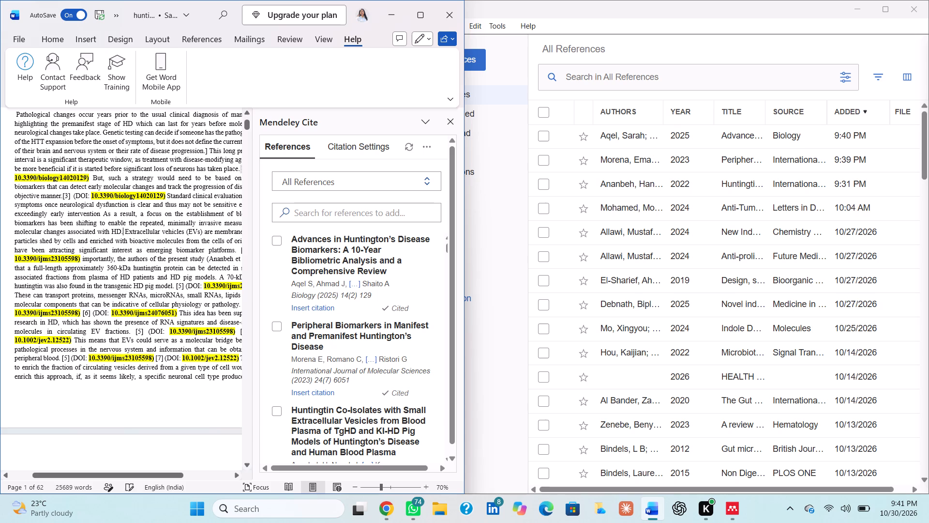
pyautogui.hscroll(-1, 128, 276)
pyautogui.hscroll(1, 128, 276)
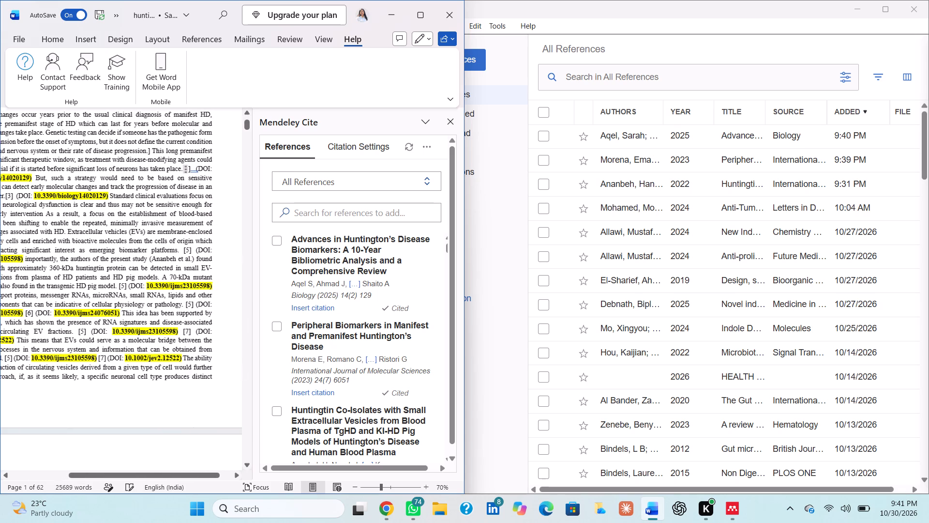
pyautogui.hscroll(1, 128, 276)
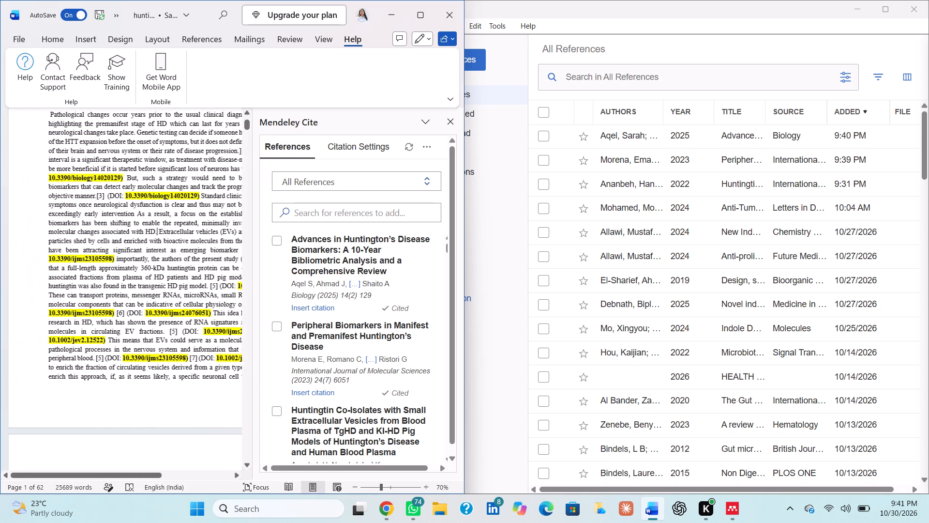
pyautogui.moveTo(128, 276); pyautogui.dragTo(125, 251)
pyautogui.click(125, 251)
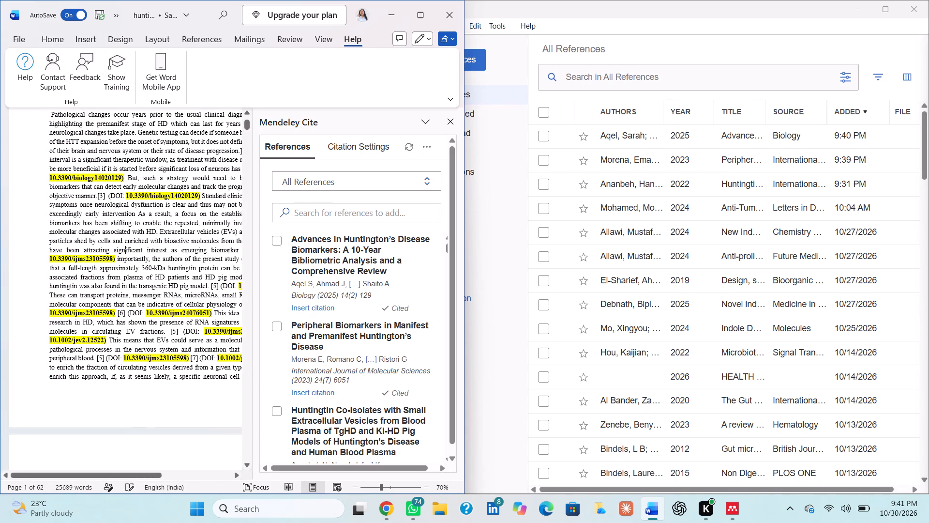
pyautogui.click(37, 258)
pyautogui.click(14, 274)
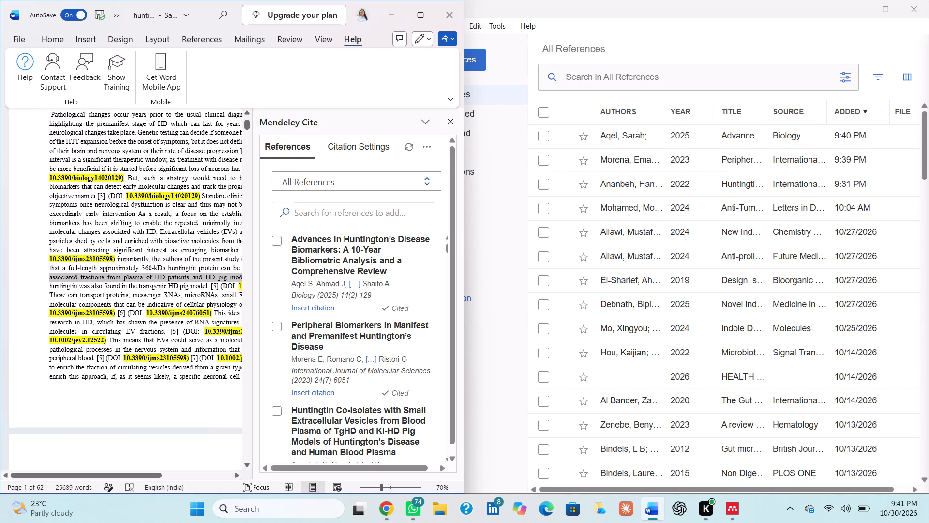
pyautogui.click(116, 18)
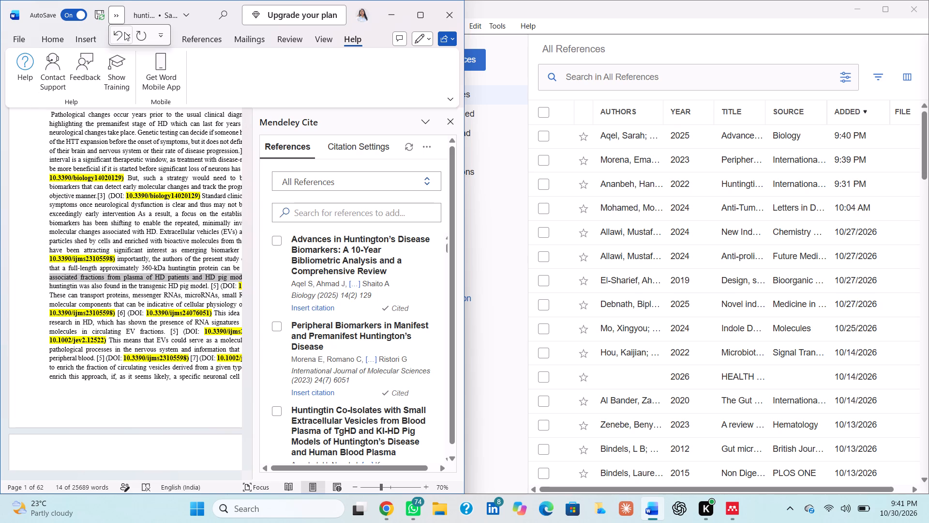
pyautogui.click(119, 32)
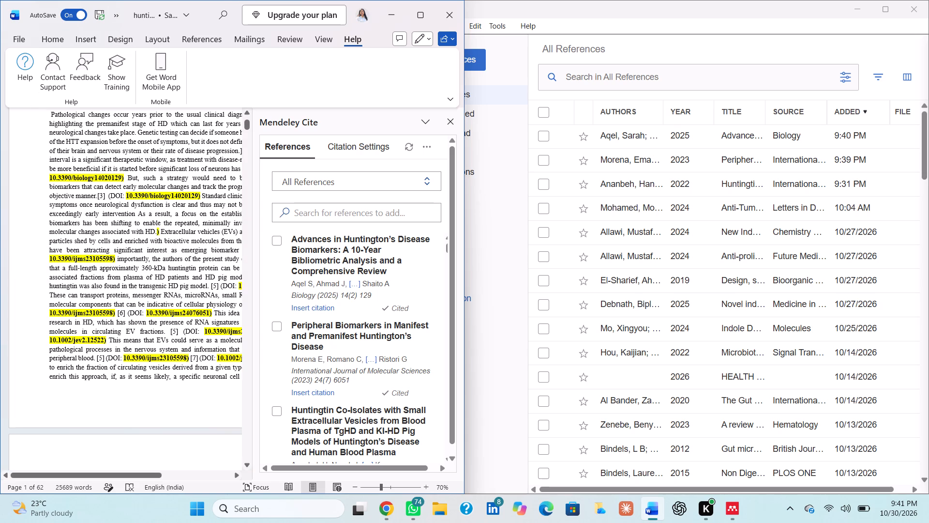
# Insert the Aqel et al. 2025 citation after "molecular changes associated with HD.".
pyautogui.click(272, 239)
pyautogui.click(295, 453)
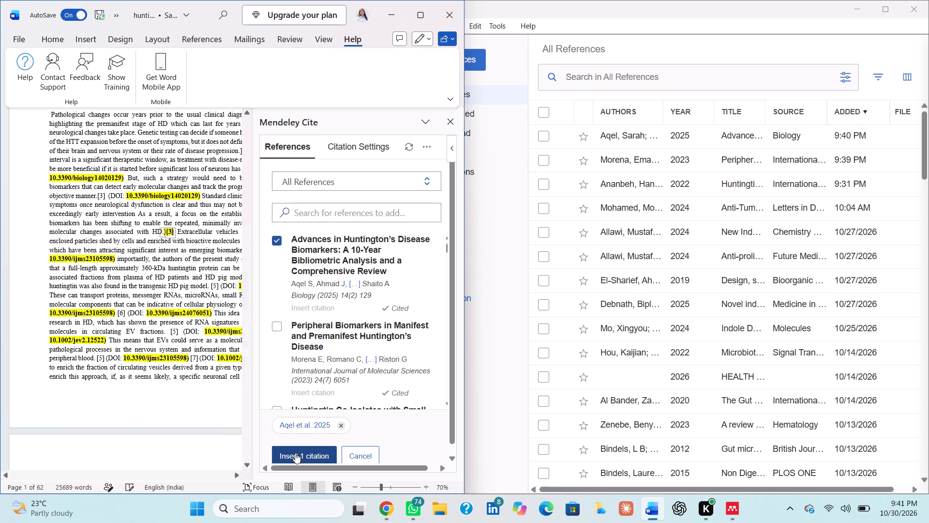
pyautogui.click(205, 297)
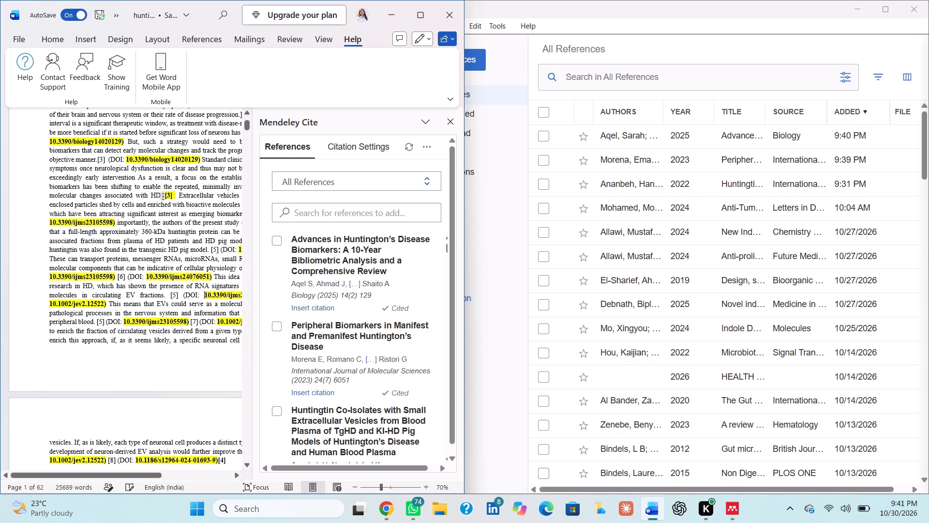
pyautogui.click(171, 199)
pyautogui.click(29, 271)
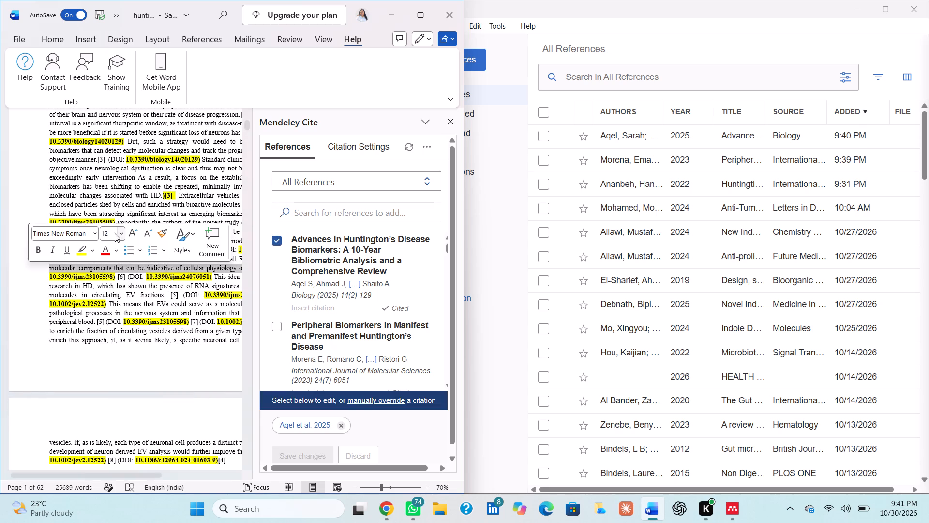
pyautogui.click(34, 227)
pyautogui.click(31, 208)
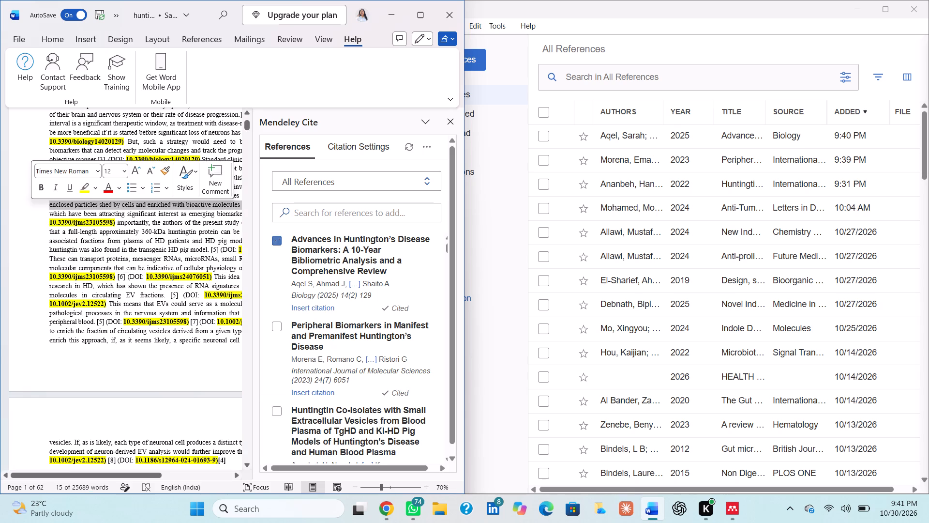
pyautogui.click(31, 208)
# Delete the typed [5] marker after "emerging biomarker platforms.", leaving its DOI in place.
pyautogui.hscroll(-1, 124, 230)
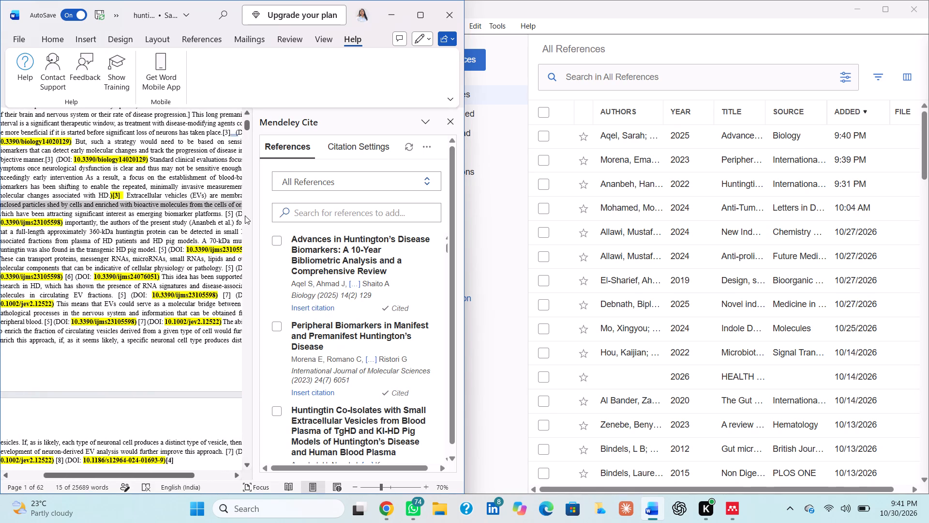
pyautogui.click(235, 215)
pyautogui.press('BackSpace')
pyautogui.press('BackSpace')
pyautogui.press('BackSpace')
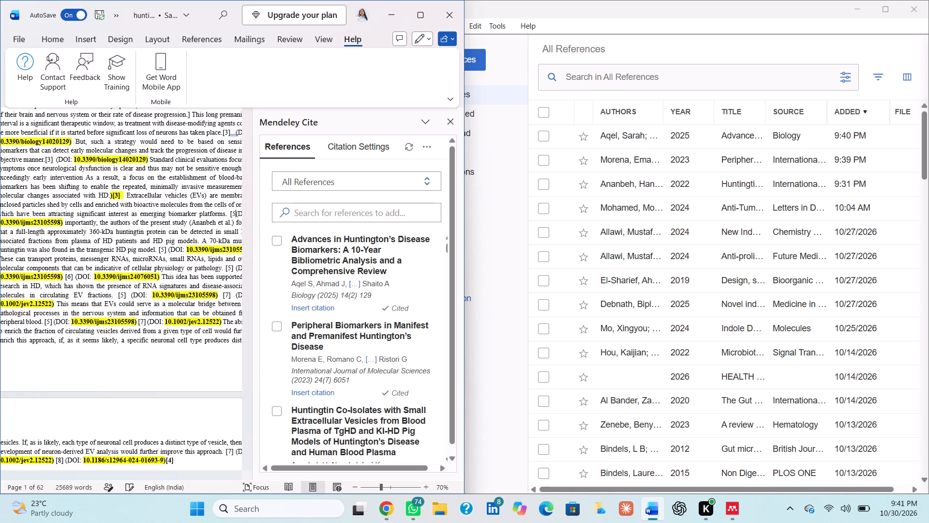
pyautogui.press('BackSpace')
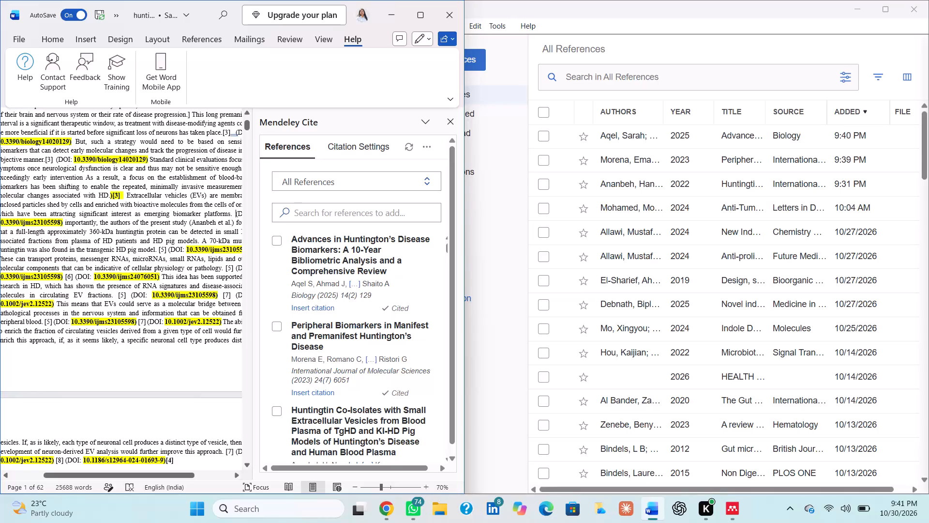
# Look up the copied DOI 10.3390/ijms23105598 in a manual reference entry in Mendeley Reference Manager and reset the form.
pyautogui.hscroll(1, 128, 234)
pyautogui.moveTo(74, 222); pyautogui.dragTo(68, 222)
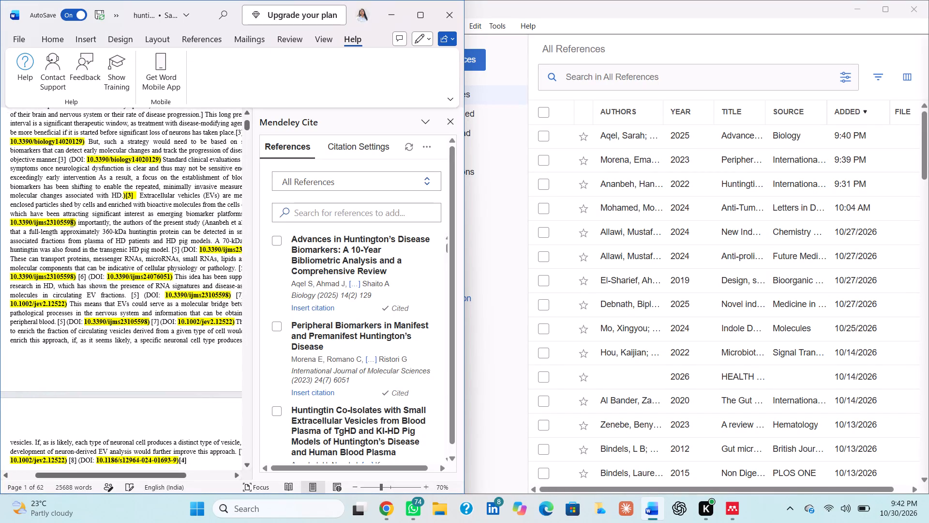
pyautogui.moveTo(68, 222); pyautogui.dragTo(8, 224)
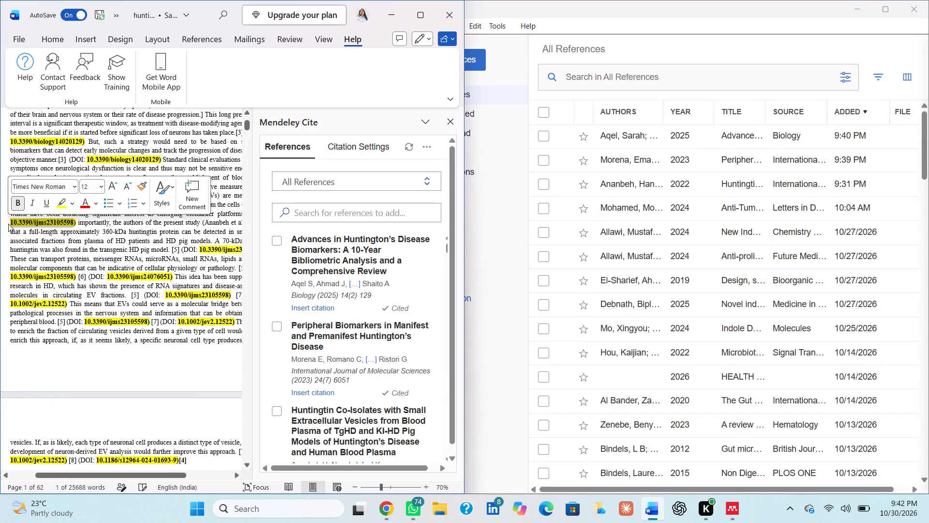
pyautogui.hotkey('ctrl', 'c')
pyautogui.click(484, 61)
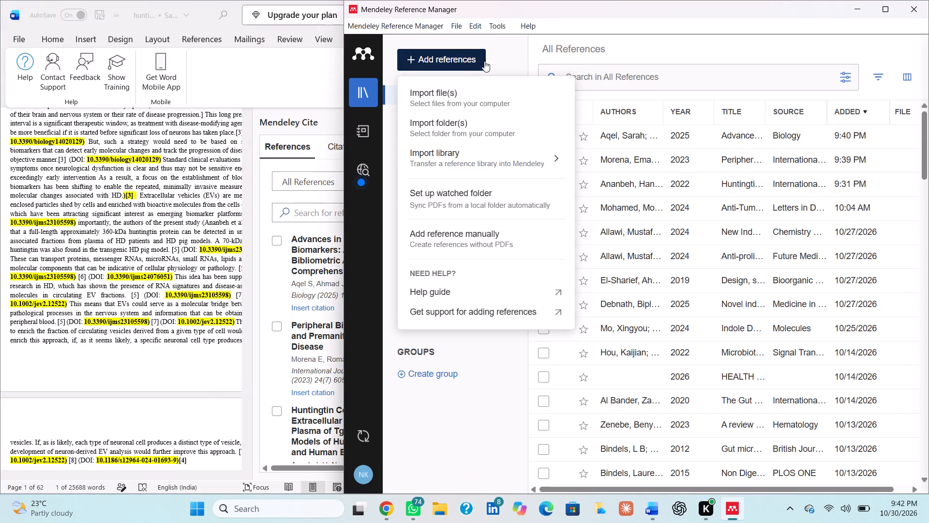
pyautogui.click(479, 233)
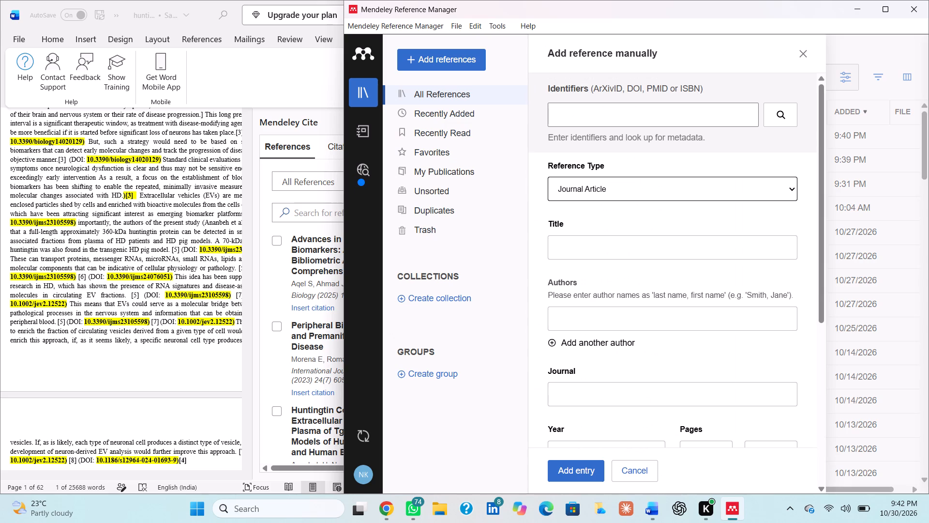
pyautogui.click(595, 115)
pyautogui.hotkey('ctrl', 'v')
pyautogui.press('Return')
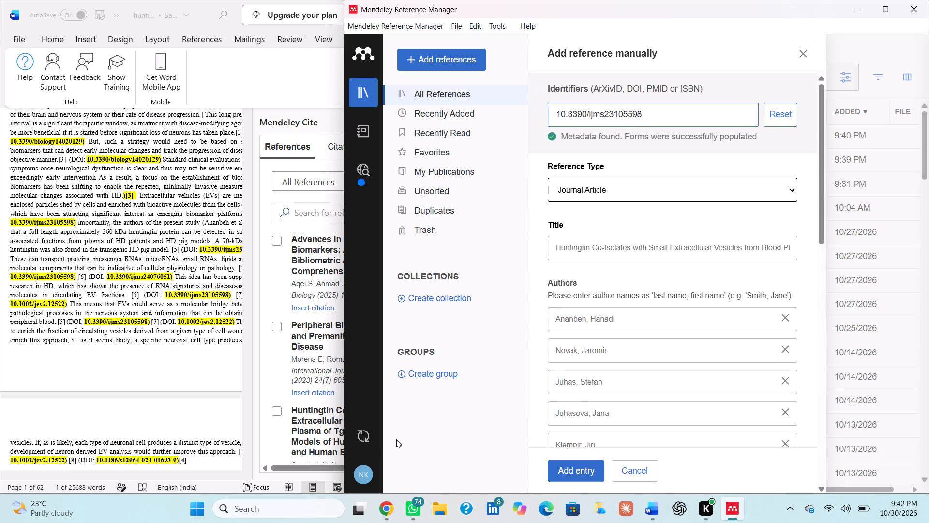
pyautogui.hscroll(1, 154, 354)
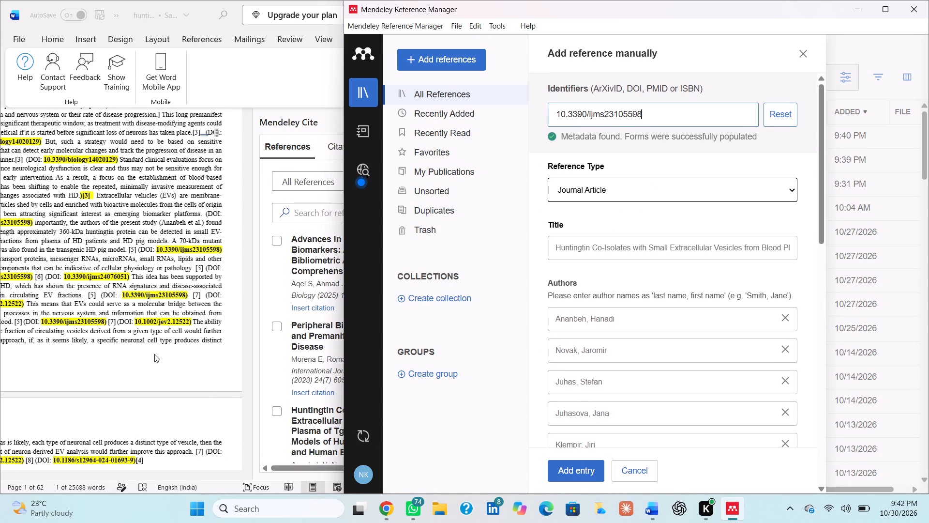
pyautogui.hscroll(1, 154, 354)
pyautogui.scroll(1, 154, 354)
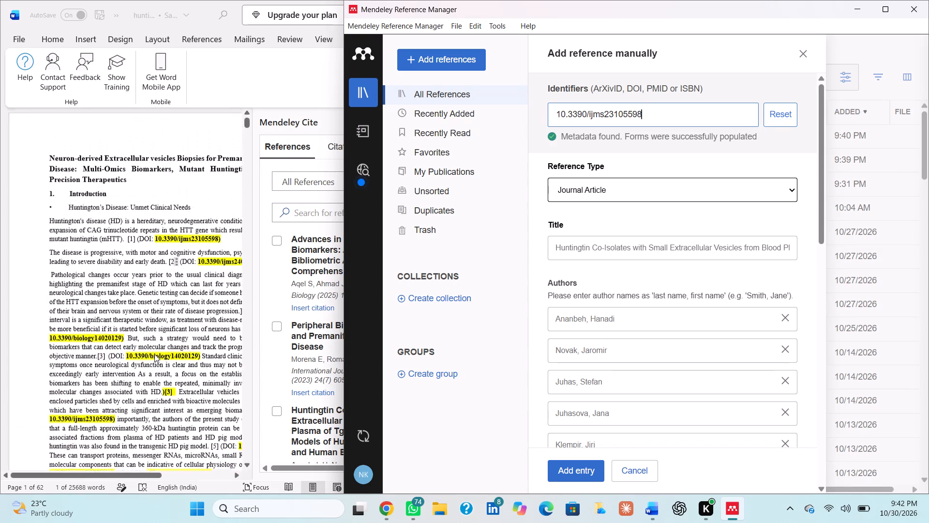
pyautogui.scroll(2, 154, 354)
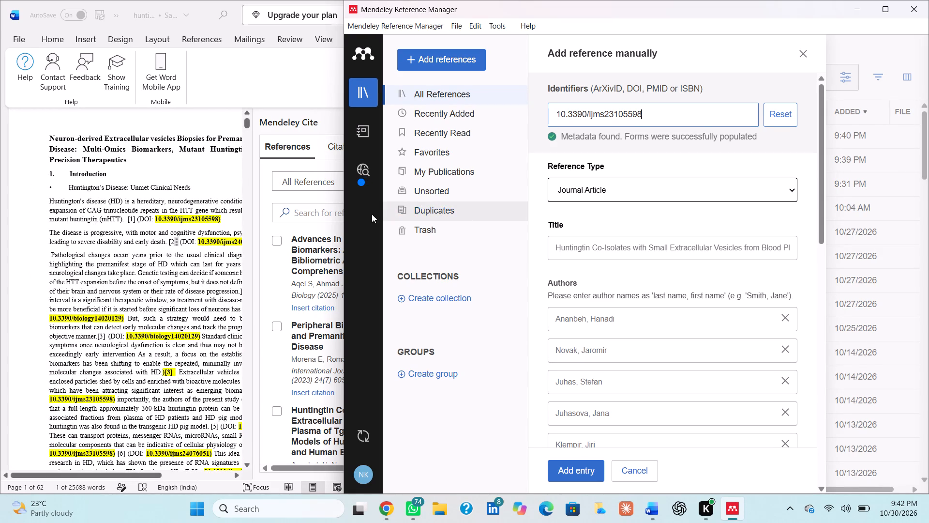
pyautogui.click(768, 119)
# Back in Word, insert the Ananbeh et al. 2022 citation after "emerging biomarker platforms.".
pyautogui.click(309, 82)
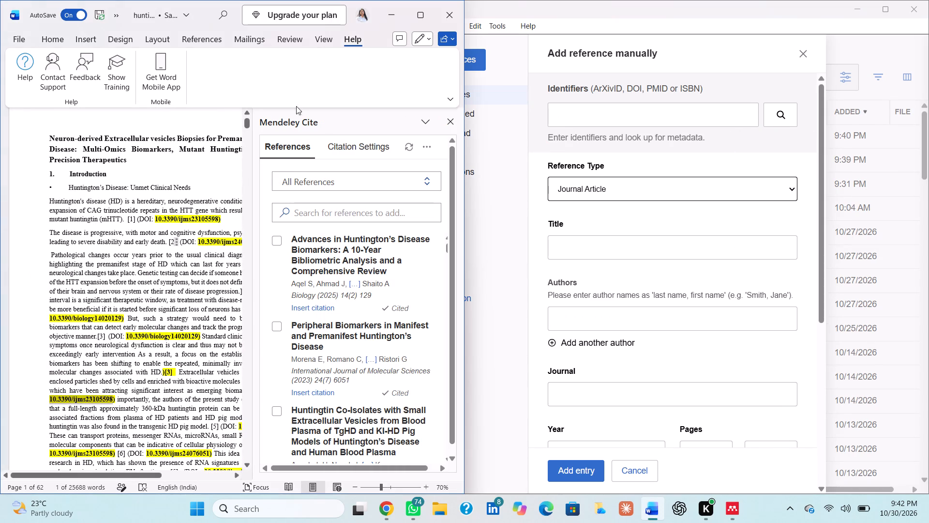
pyautogui.scroll(-1, 303, 361)
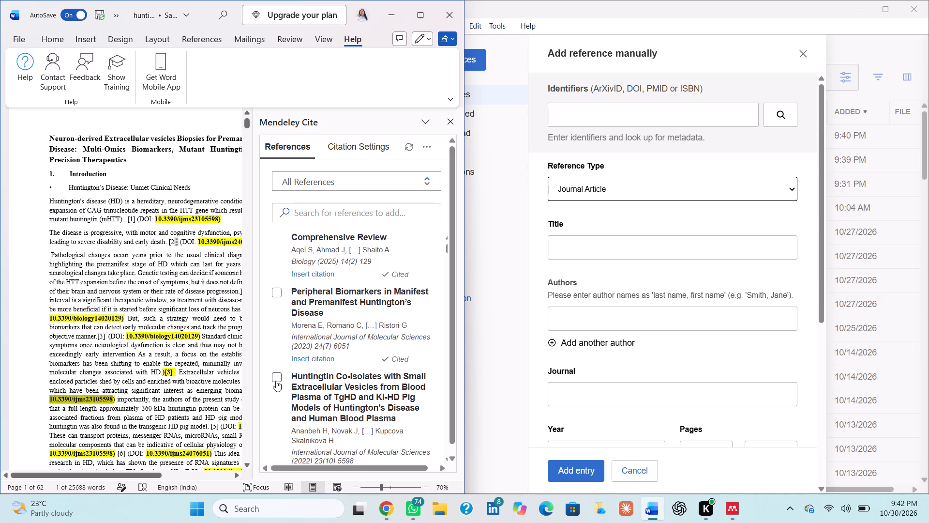
pyautogui.click(274, 376)
pyautogui.hscroll(-1, 182, 404)
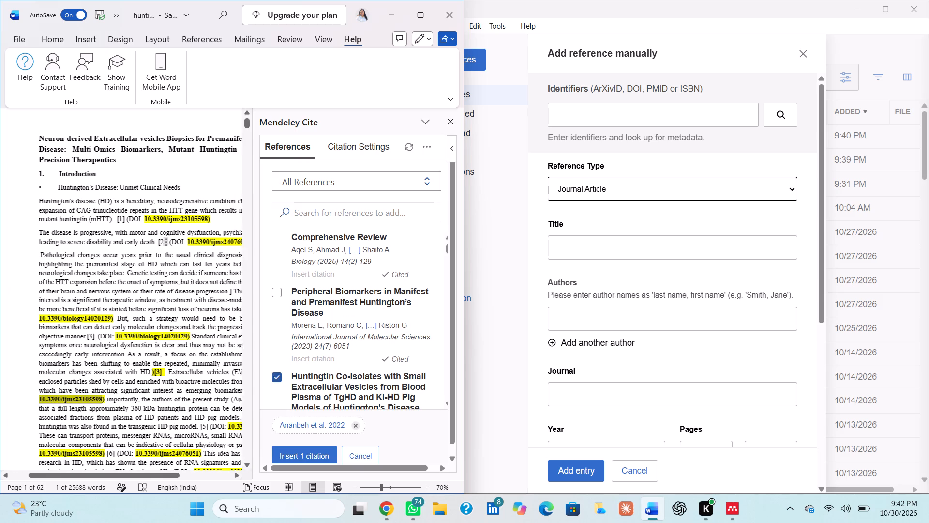
pyautogui.hscroll(-2, 182, 404)
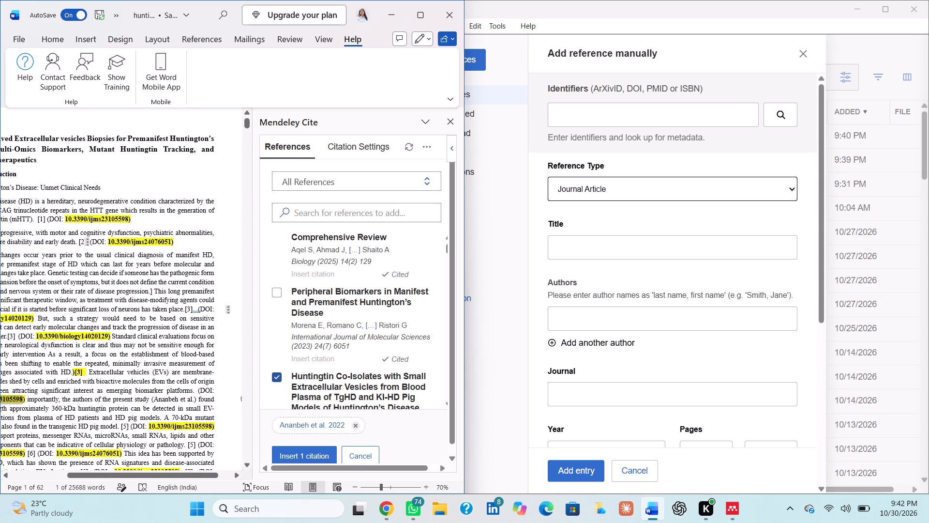
pyautogui.click(194, 393)
pyautogui.click(324, 453)
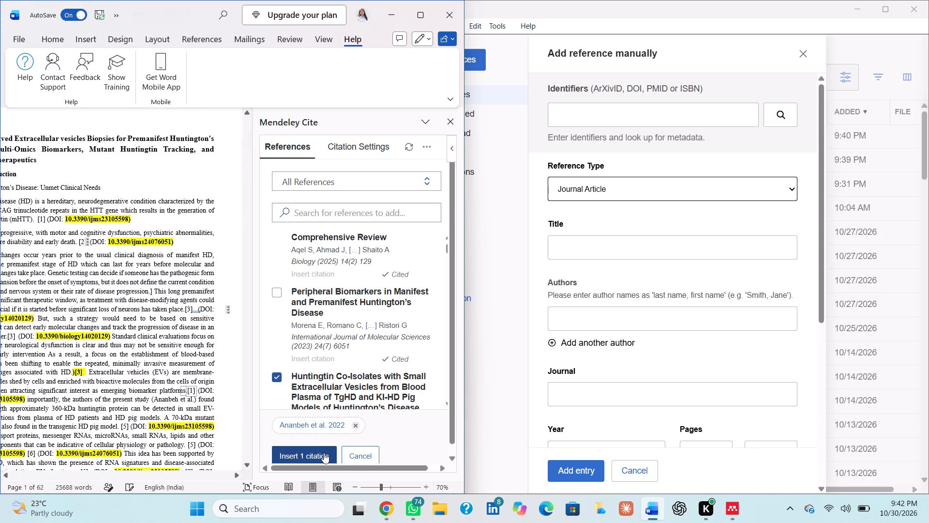
# Replace the typed [5] marker after "transgenic HD pig model." with the Ananbeh et al. 2022 citation, keeping its DOI.
pyautogui.hscroll(1, 115, 334)
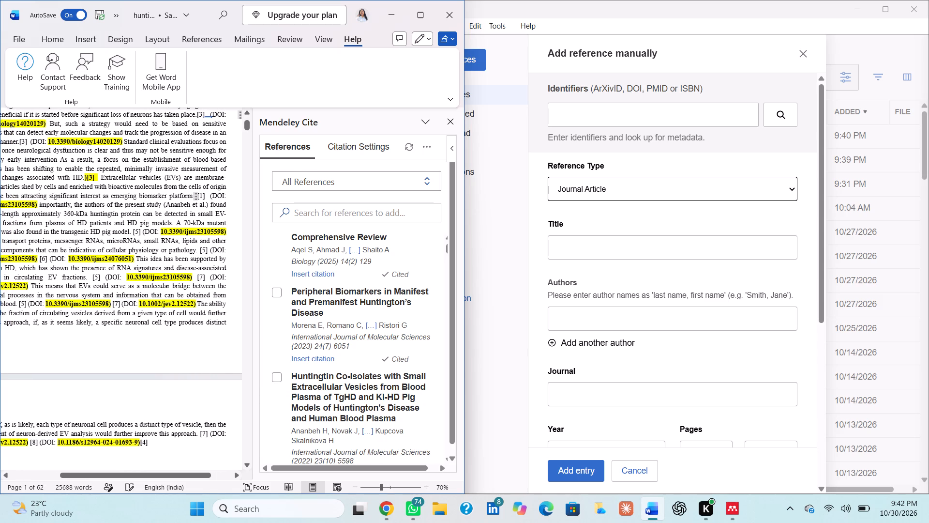
pyautogui.hscroll(1, 115, 334)
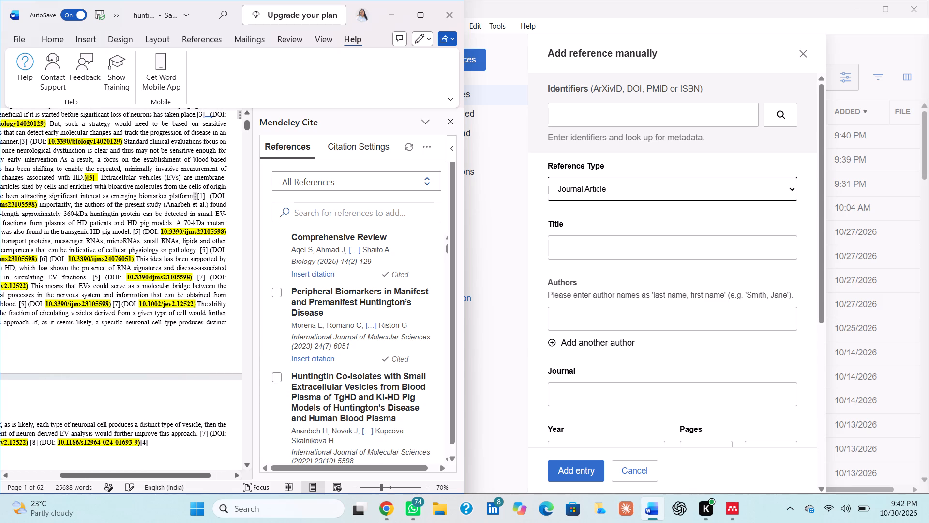
pyautogui.click(139, 231)
pyautogui.press('BackSpace')
pyautogui.press('BackSpace')
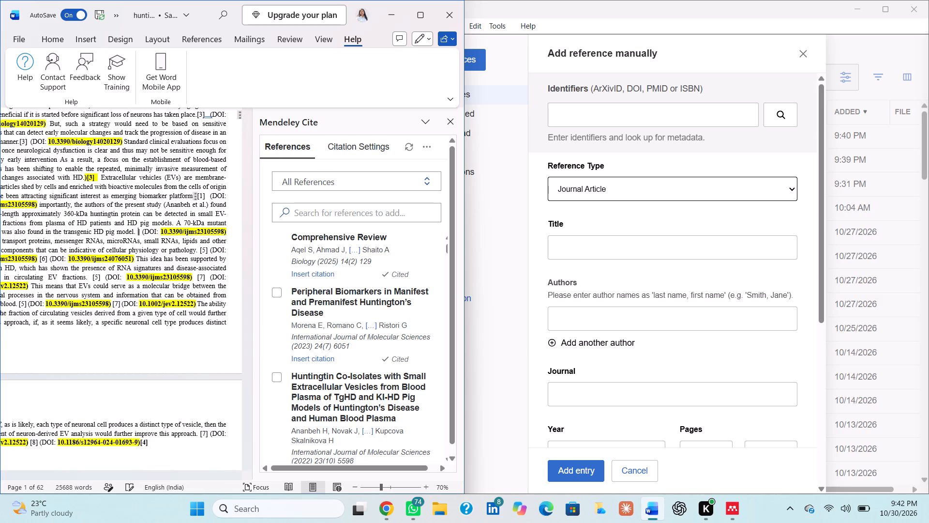
pyautogui.press('Right')
pyautogui.press('BackSpace')
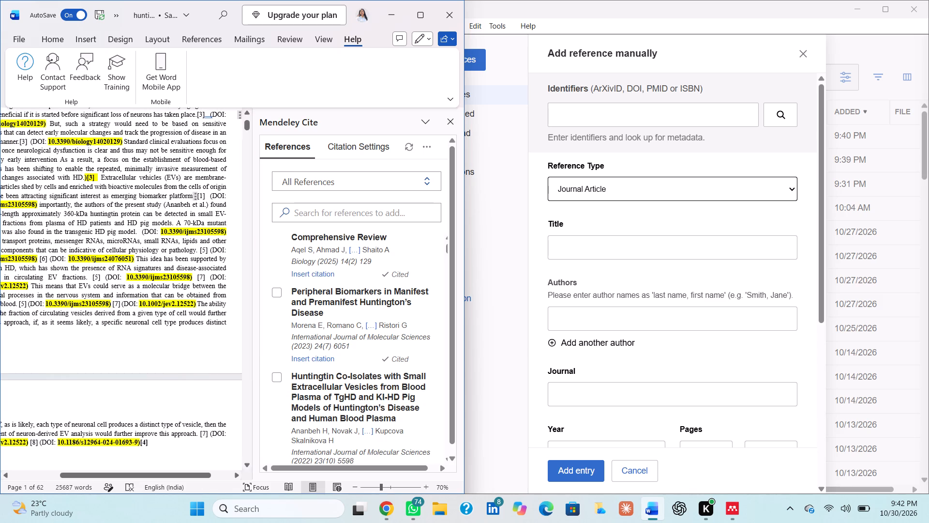
pyautogui.click(277, 377)
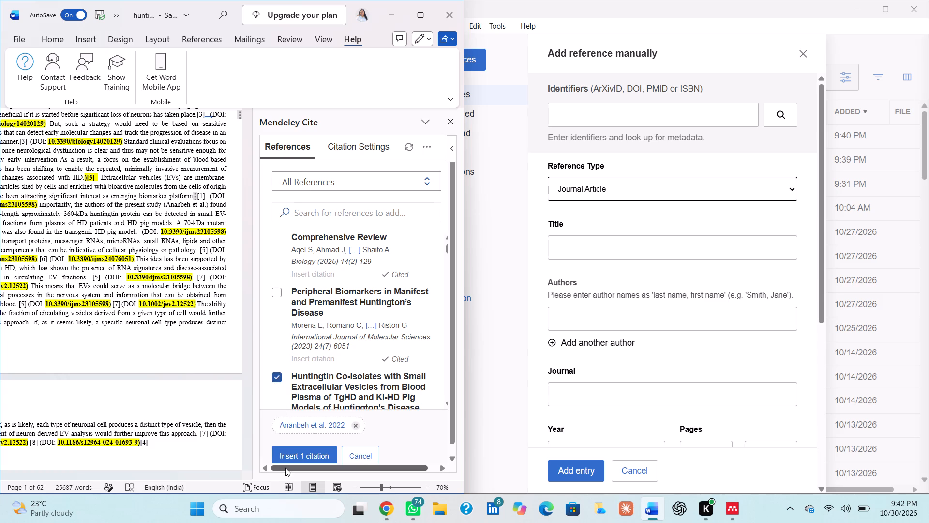
pyautogui.click(287, 458)
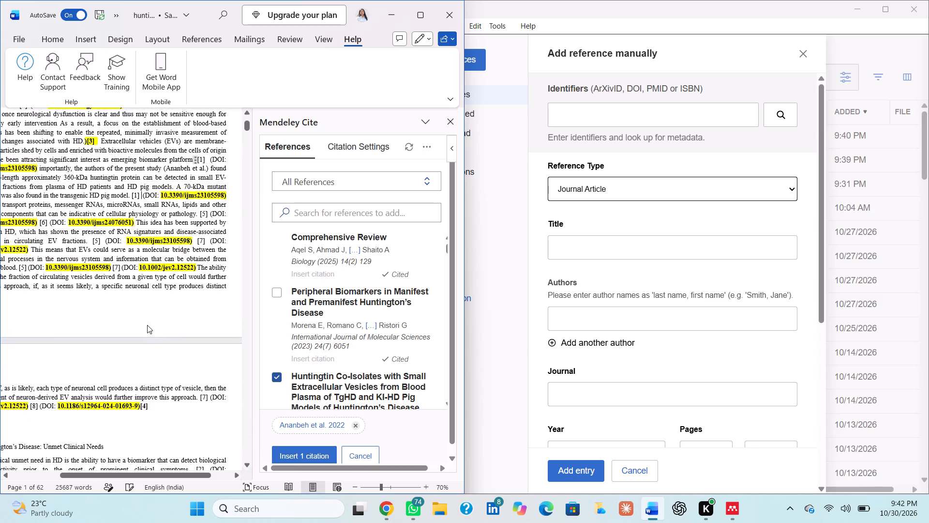
# Replace the typed [5] marker after "cellular physiology or pathology." with the Ananbeh et al. 2022 citation, keeping its DOI.
pyautogui.hscroll(2, 120, 317)
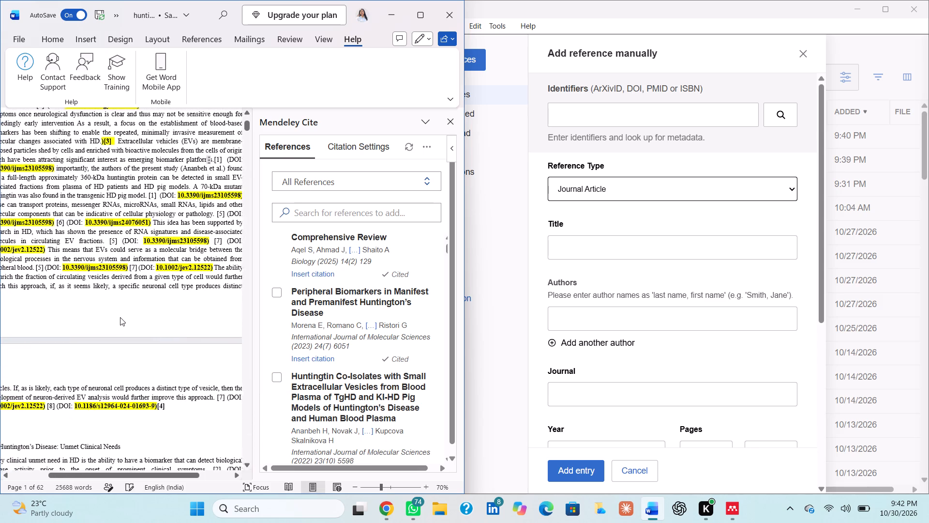
pyautogui.hscroll(2, 120, 317)
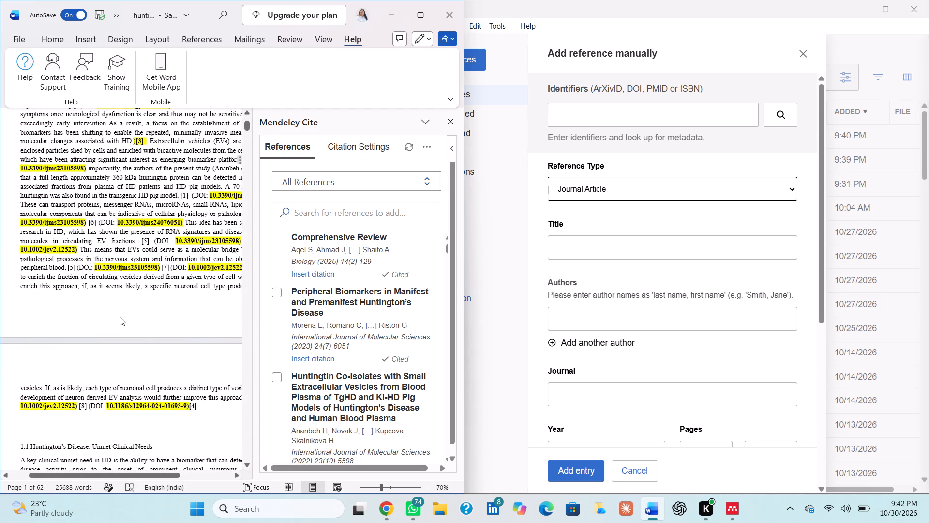
pyautogui.hscroll(-1, 120, 317)
pyautogui.click(198, 215)
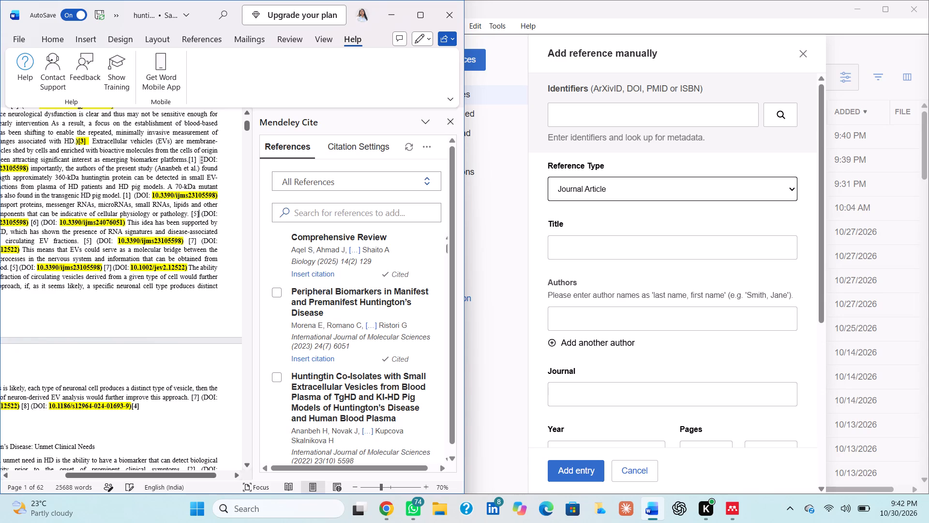
pyautogui.press('BackSpace')
pyautogui.press('BackSpace')
pyautogui.press('BackSpace')
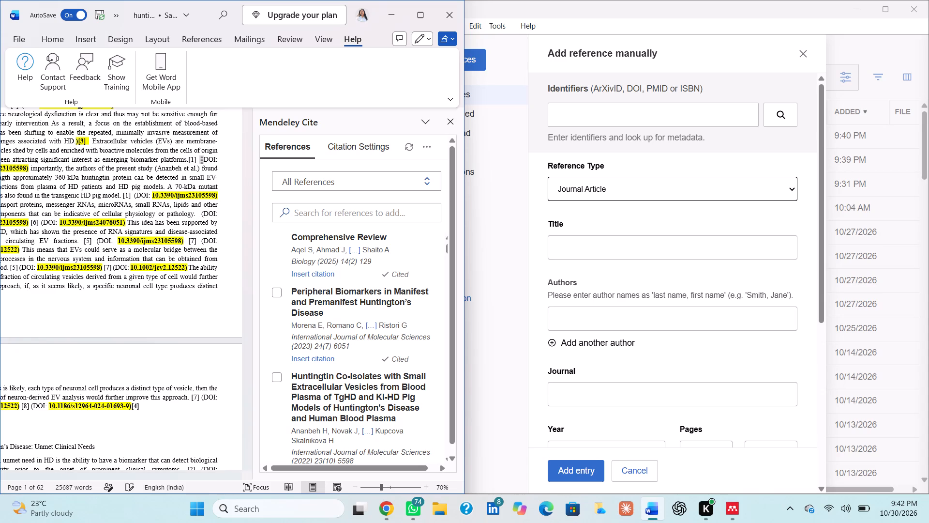
pyautogui.click(277, 377)
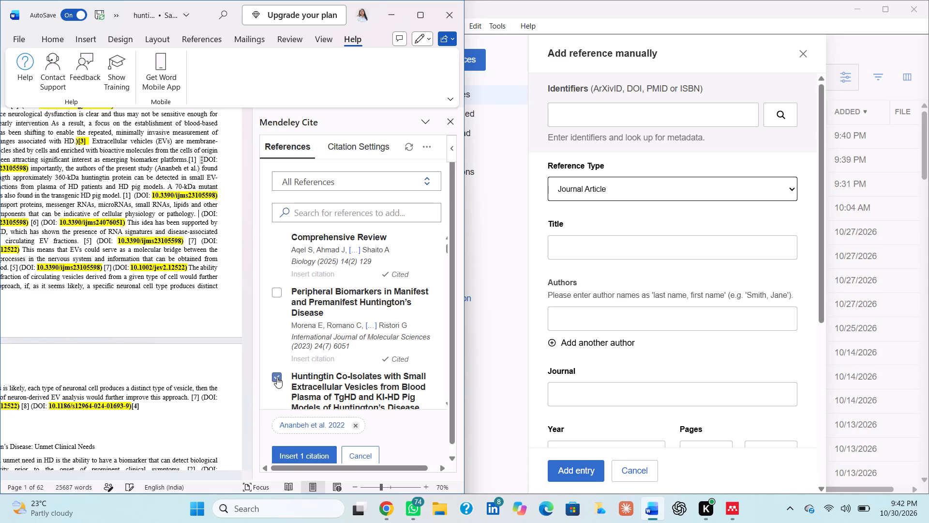
pyautogui.click(296, 460)
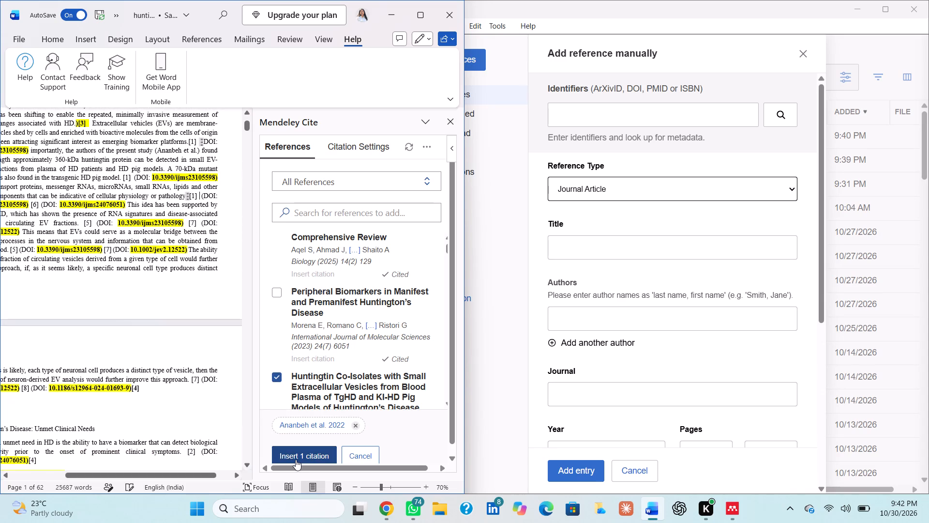
pyautogui.click(86, 293)
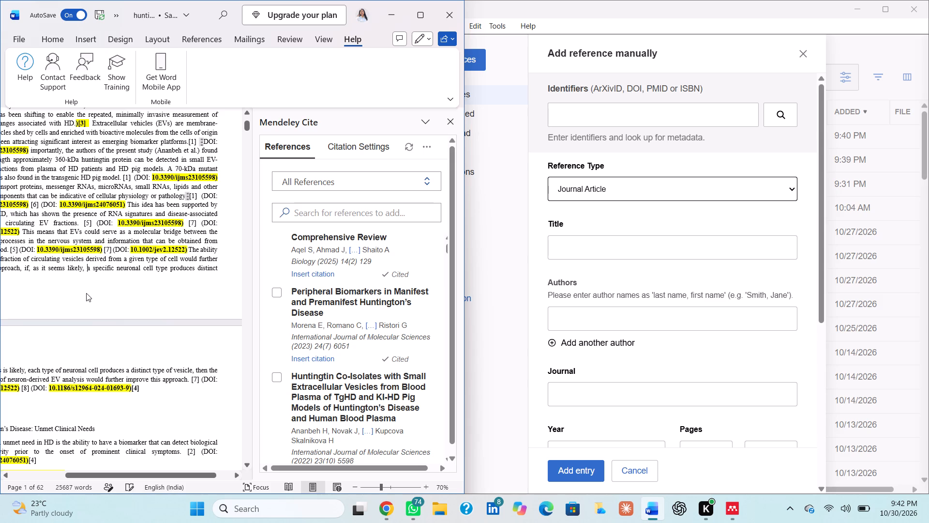
# Copy the DOI 10.3390/ijms24076051 beside the [6] marker and look up its metadata in a manual reference entry in Mendeley Reference Manager.
pyautogui.hscroll(1, 72, 285)
pyautogui.scroll(1, 72, 285)
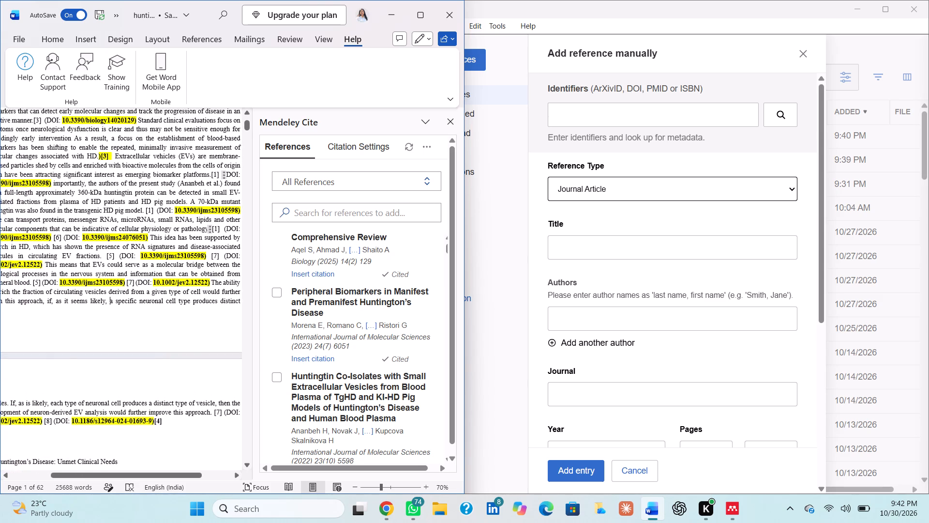
pyautogui.scroll(2, 72, 285)
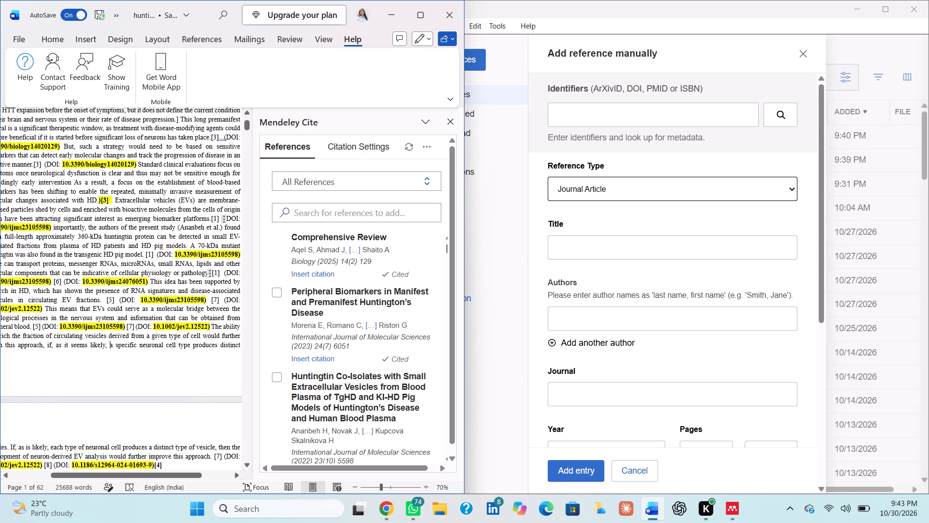
pyautogui.moveTo(81, 280); pyautogui.dragTo(85, 280)
pyautogui.moveTo(85, 280); pyautogui.dragTo(126, 282)
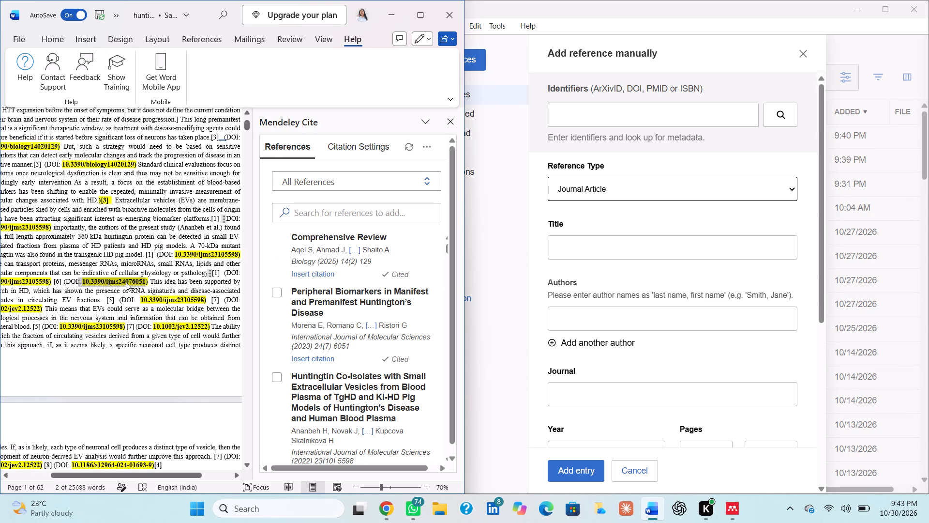
pyautogui.hotkey('ctrl', 'c')
pyautogui.click(565, 122)
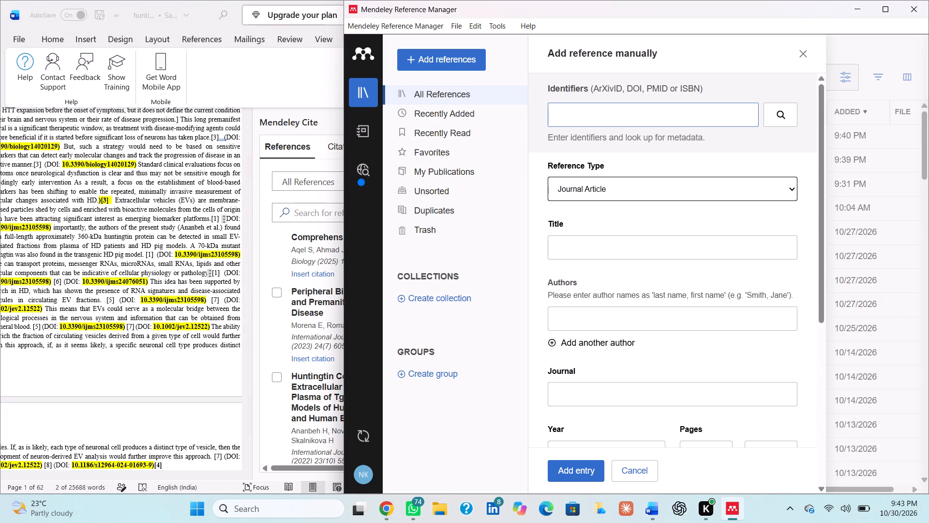
pyautogui.hotkey('ctrl', 'v')
pyautogui.click(562, 117)
pyautogui.press('BackSpace')
pyautogui.press('BackSpace')
pyautogui.press('BackSpace')
pyautogui.press('BackSpace')
pyautogui.press('BackSpace')
pyautogui.press('BackSpace')
pyautogui.press('BackSpace')
pyautogui.press('BackSpace')
pyautogui.press('BackSpace')
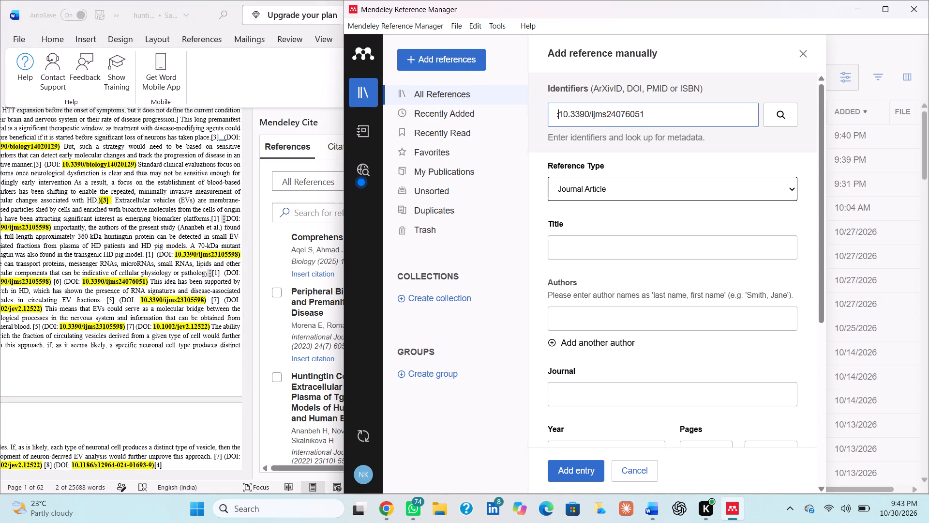
pyautogui.click(777, 123)
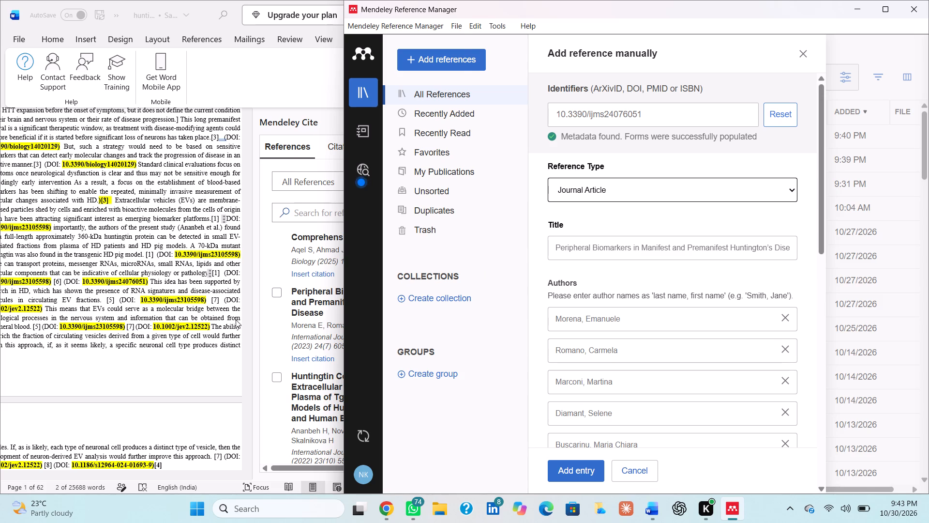
# Back in Word, delete the typed [6] marker before the DOI 10.3390/ijms24076051, leaving the DOI in place.
pyautogui.click(228, 329)
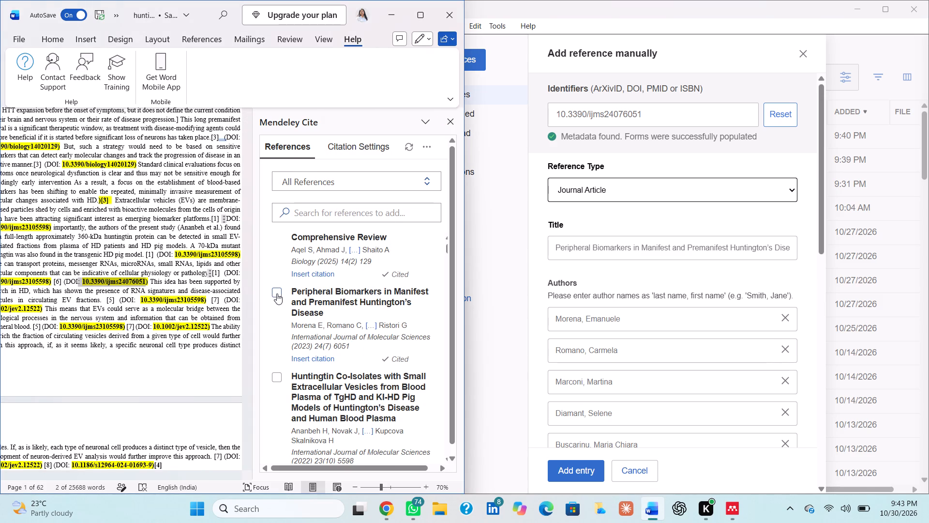
pyautogui.click(277, 293)
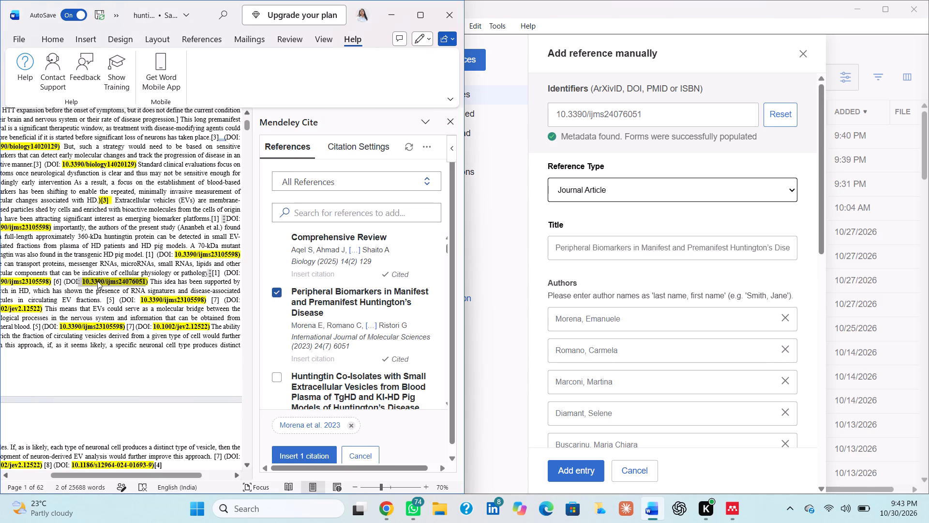
pyautogui.click(61, 278)
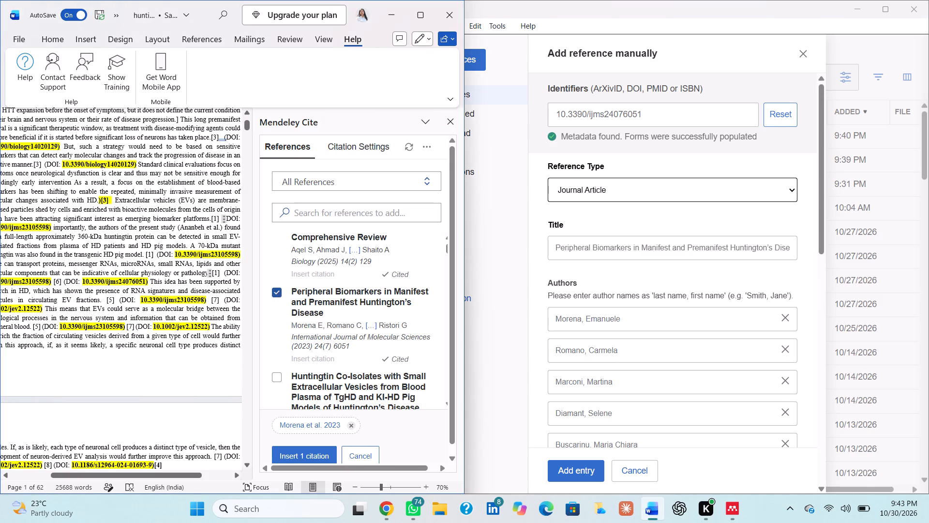
pyautogui.press('BackSpace')
pyautogui.press('BackSpace')
pyautogui.press('BackSpace')
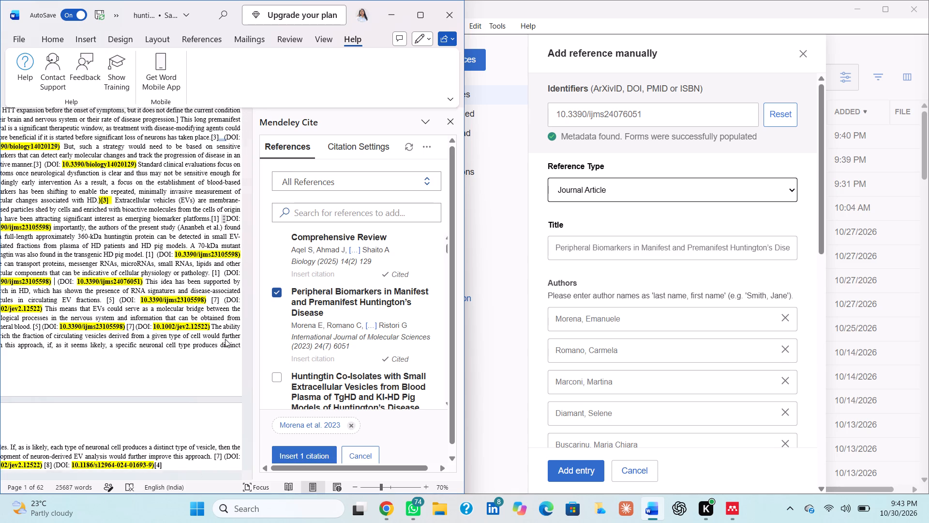
# Add a space after the [1] citation that follows "transgenic HD pig model.".
pyautogui.click(152, 254)
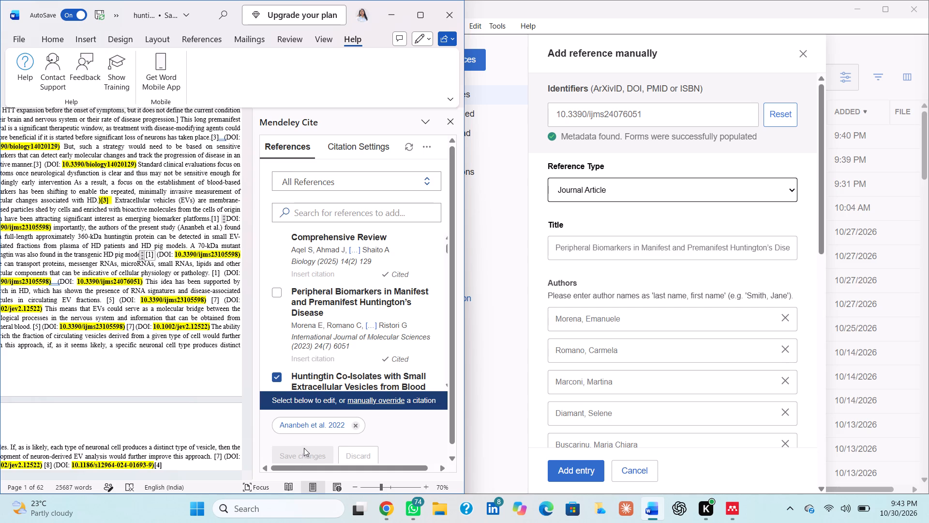
pyautogui.click(211, 430)
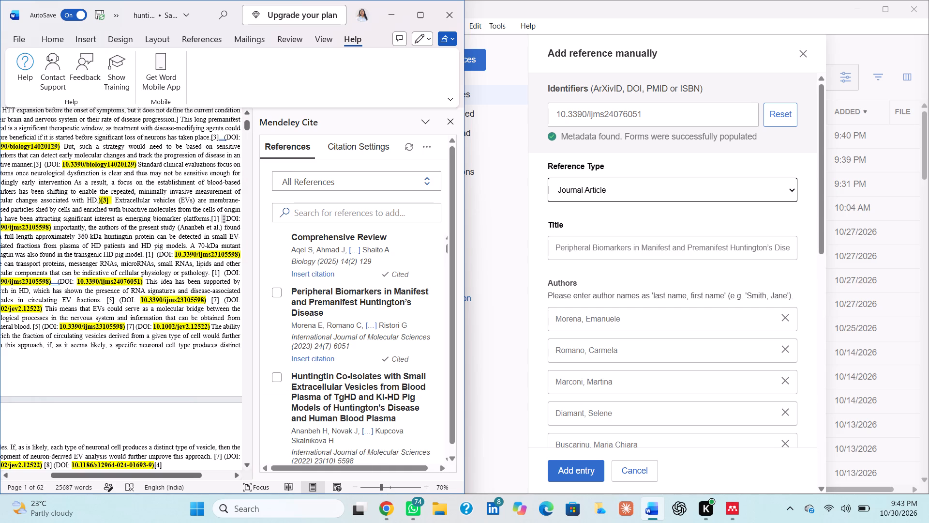
pyautogui.click(153, 255)
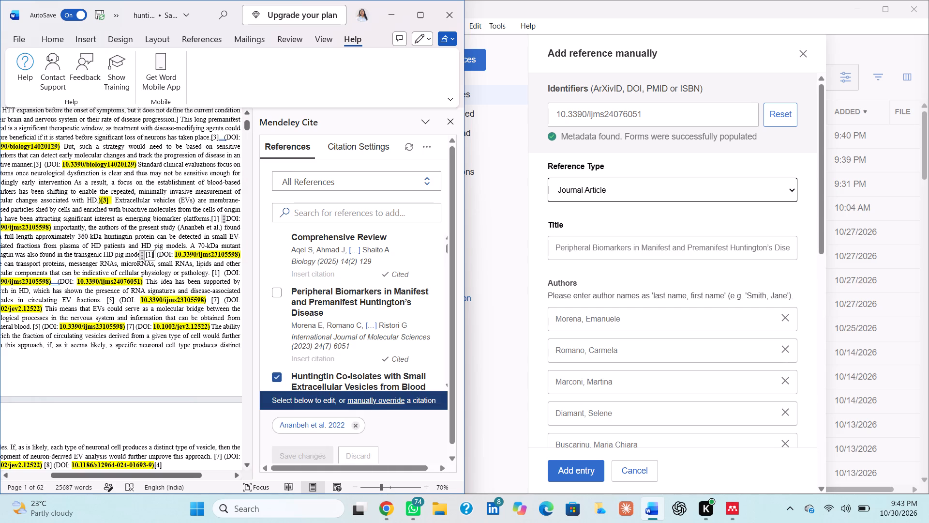
pyautogui.click(159, 256)
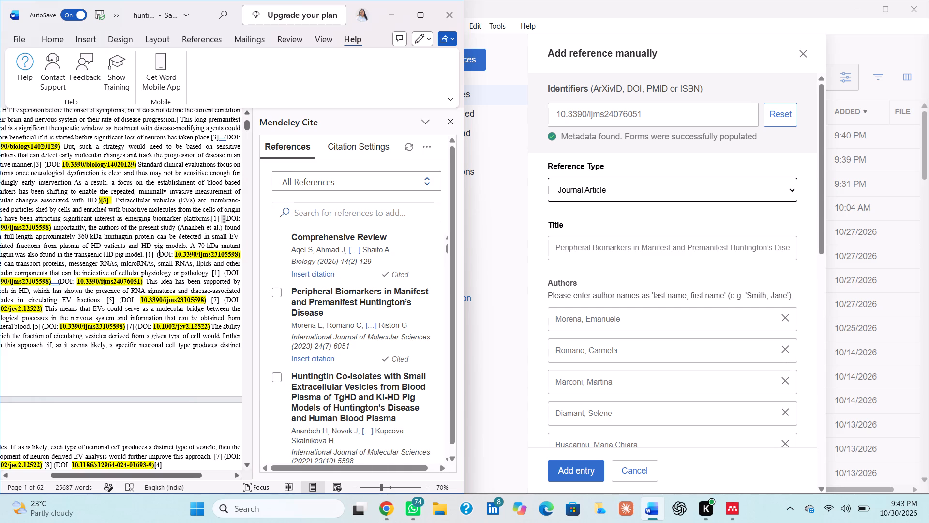
pyautogui.click(154, 256)
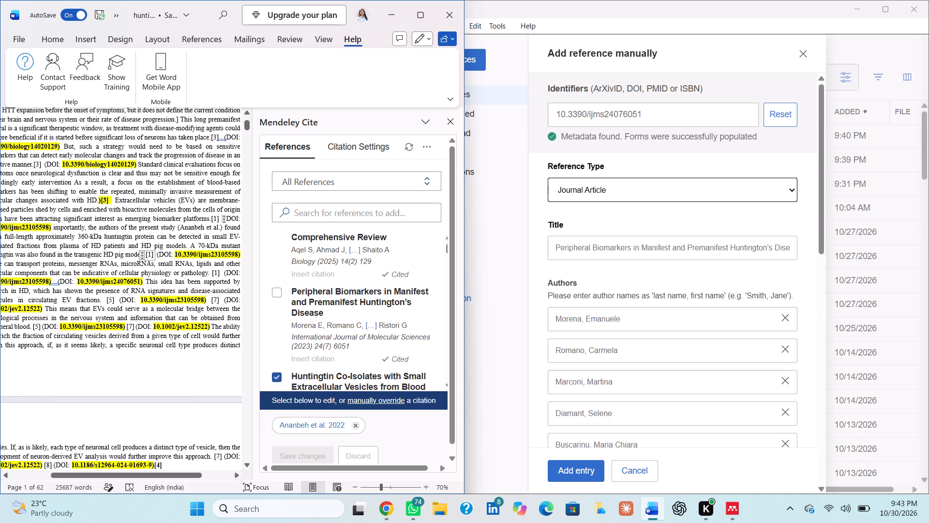
pyautogui.press('space')
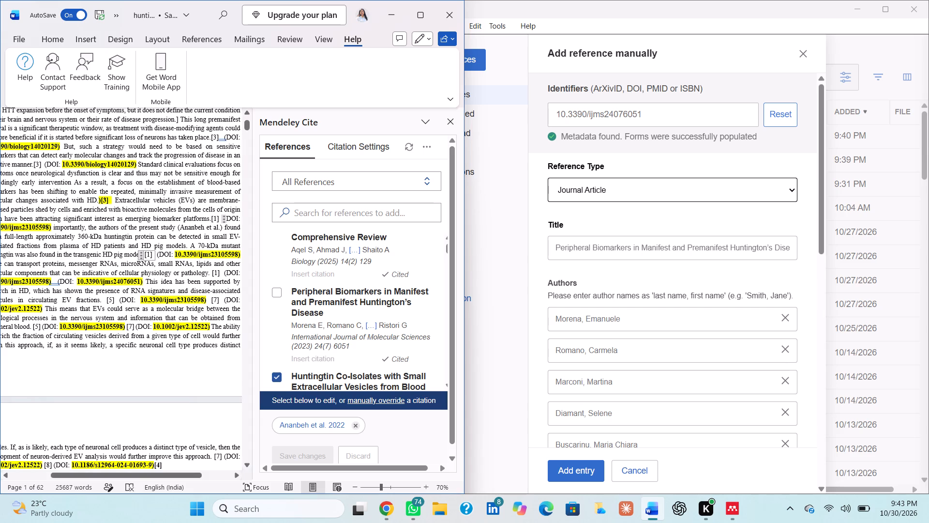
# Insert the Morena et al. 2023 citation before the DOI 10.3390/ijms24076051, where the typed [6] marker was.
pyautogui.click(58, 283)
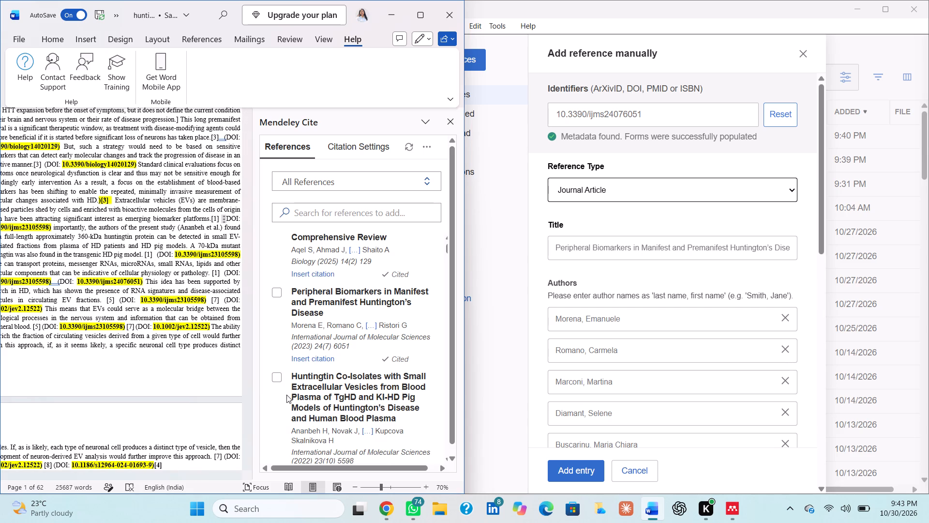
pyautogui.click(278, 294)
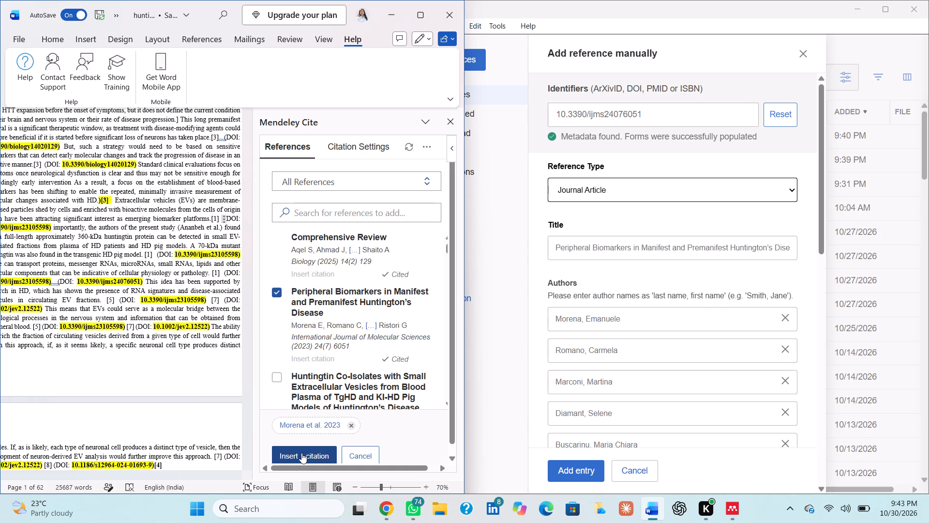
pyautogui.click(301, 453)
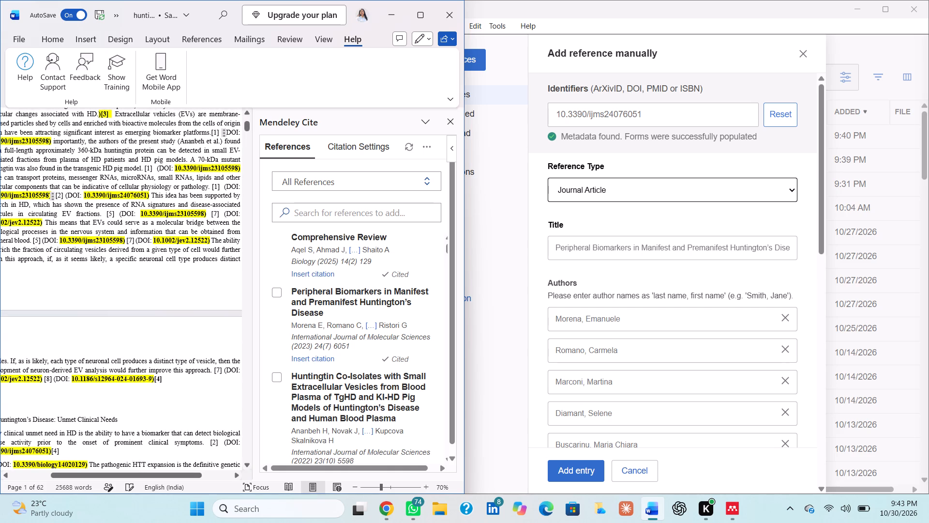
# Delete the typed [5] and [7] markers together with their DOIs 10.3390/ijms23105598 and 10.1002/jev2.12522 after "circulating EV fractions".
pyautogui.click(116, 214)
pyautogui.moveTo(208, 214); pyautogui.dragTo(180, 213)
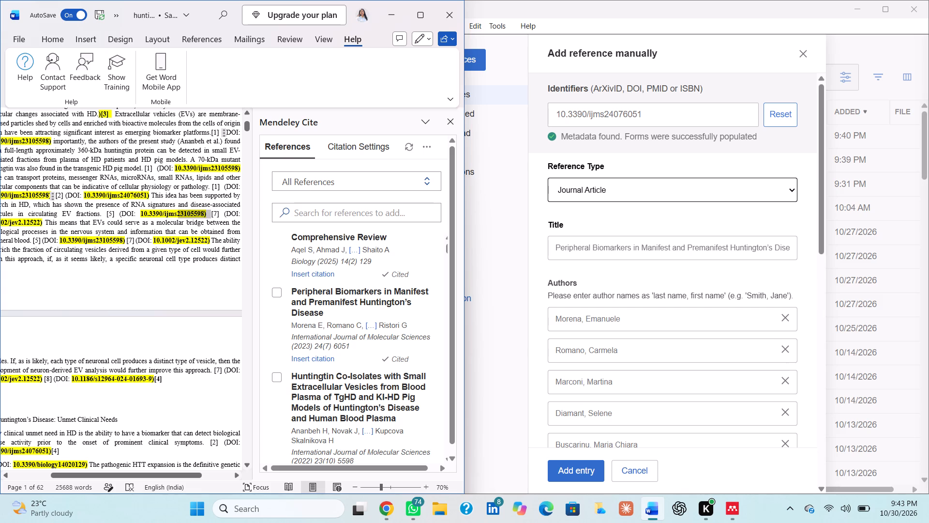
pyautogui.moveTo(180, 213); pyautogui.dragTo(103, 215)
pyautogui.press('BackSpace')
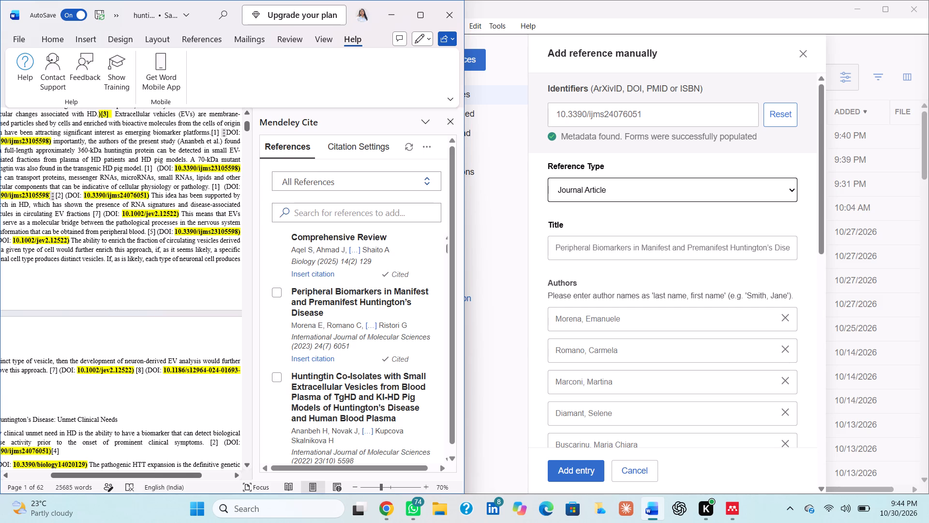
pyautogui.moveTo(180, 214); pyautogui.dragTo(99, 213)
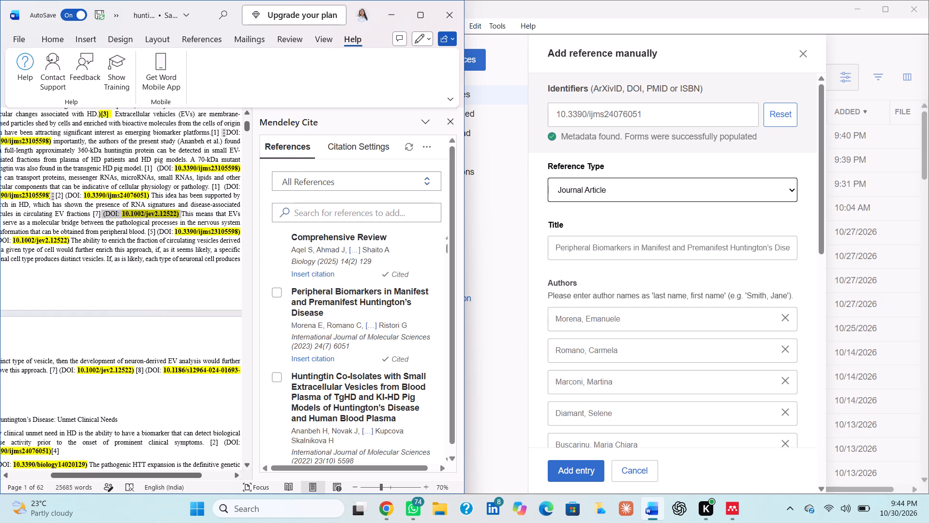
pyautogui.moveTo(99, 213); pyautogui.dragTo(91, 210)
pyautogui.press('BackSpace')
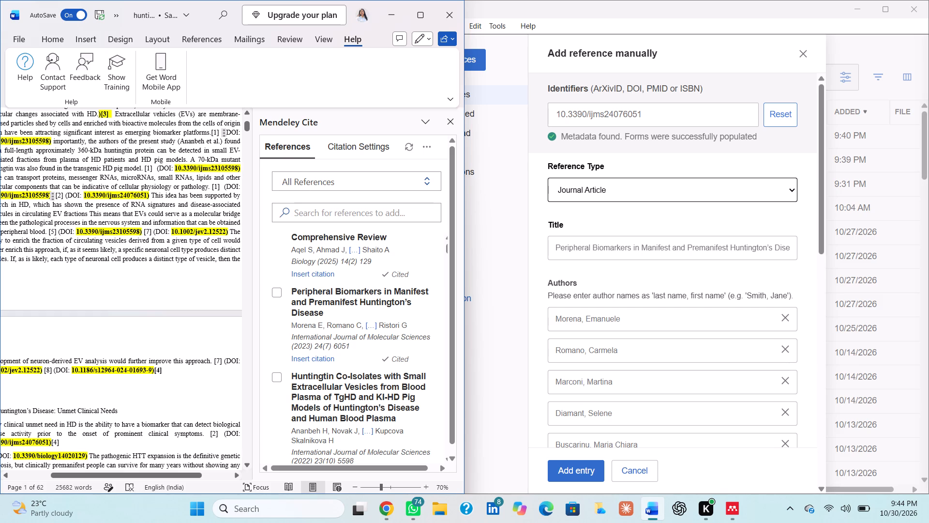
# End the sentence at "circulating EV fractions" with a period and a single space before "This means that EVs".
pyautogui.write('.')
pyautogui.press('space')
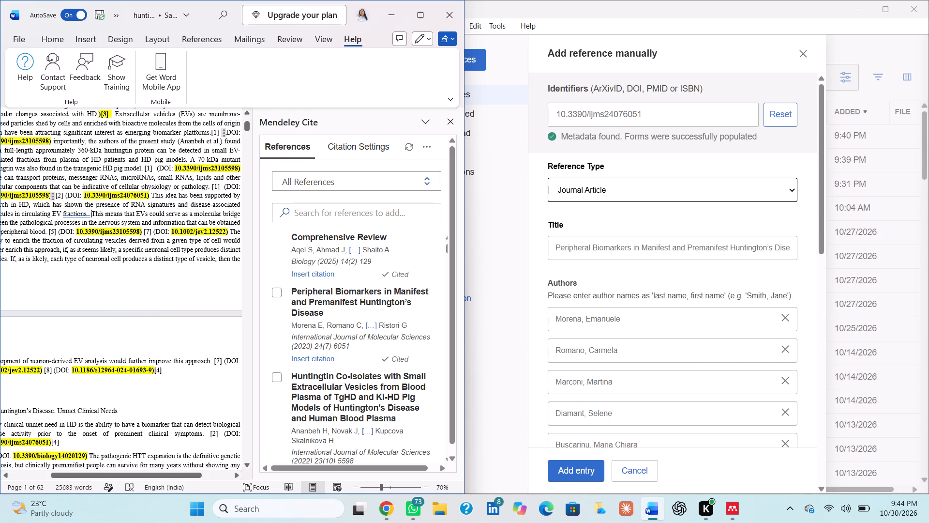
pyautogui.press('BackSpace')
pyautogui.write('.')
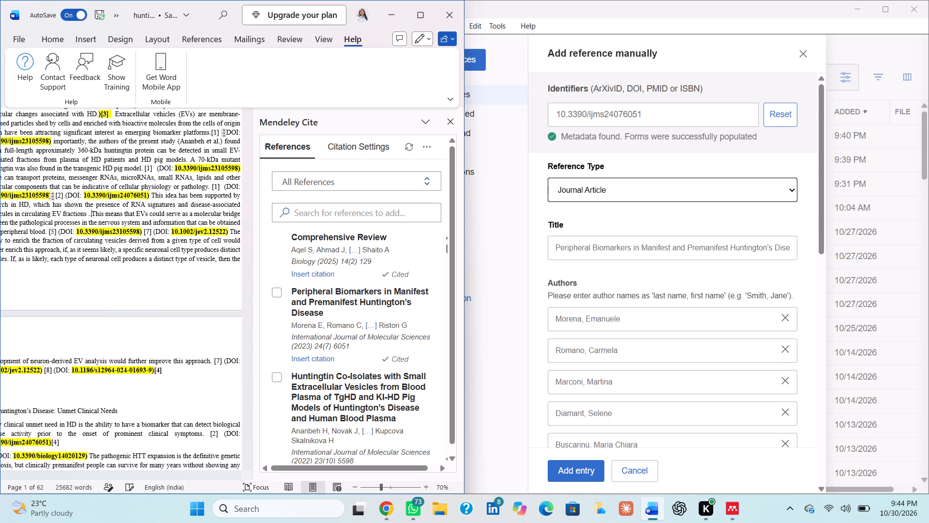
pyautogui.press('space')
pyautogui.press('BackSpace')
pyautogui.press('BackSpace')
pyautogui.press('BackSpace')
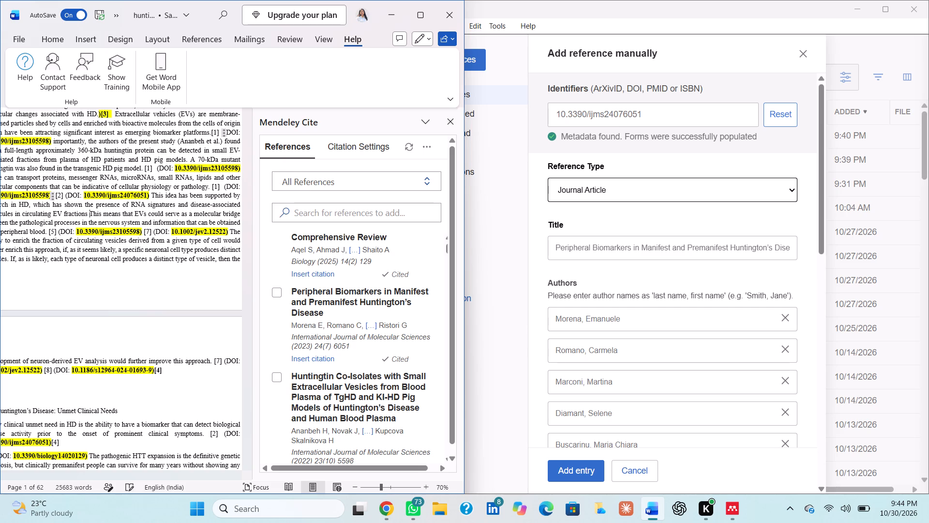
pyautogui.press('BackSpace')
pyautogui.write('.')
pyautogui.press('space')
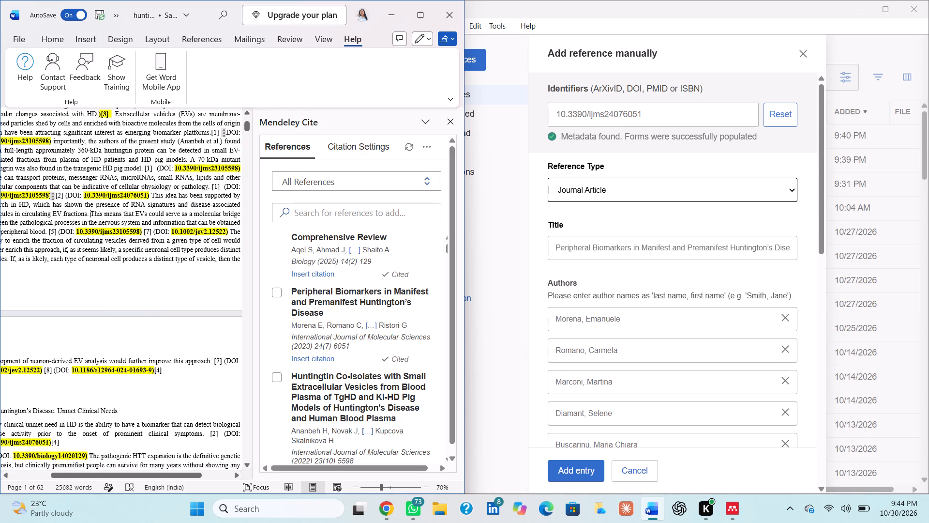
# Replace the typed [5] marker after "peripheral blood." with the Ananbeh et al. 2022 citation, keeping the DOI 10.3390/ijms23105598.
pyautogui.click(59, 231)
pyautogui.press('BackSpace')
pyautogui.press('BackSpace')
pyautogui.press('BackSpace')
pyautogui.press('BackSpace')
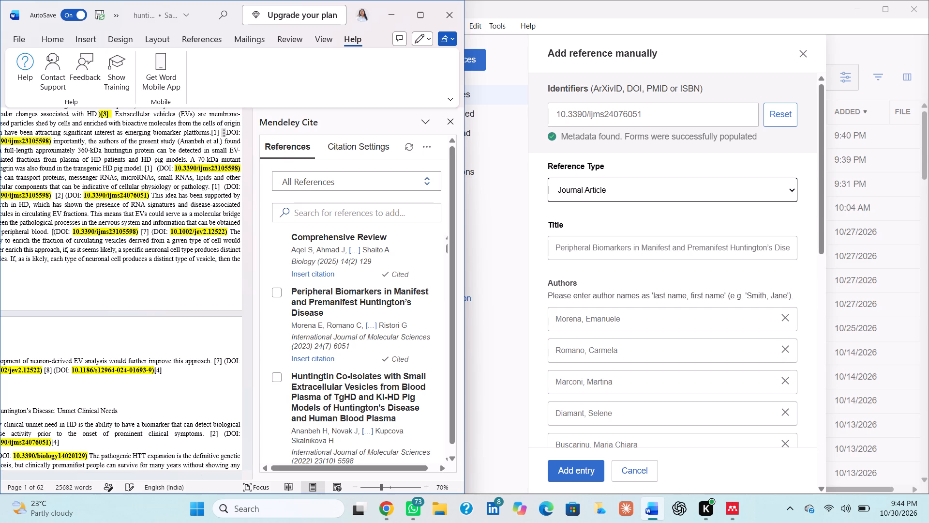
pyautogui.press('BackSpace')
pyautogui.press('space')
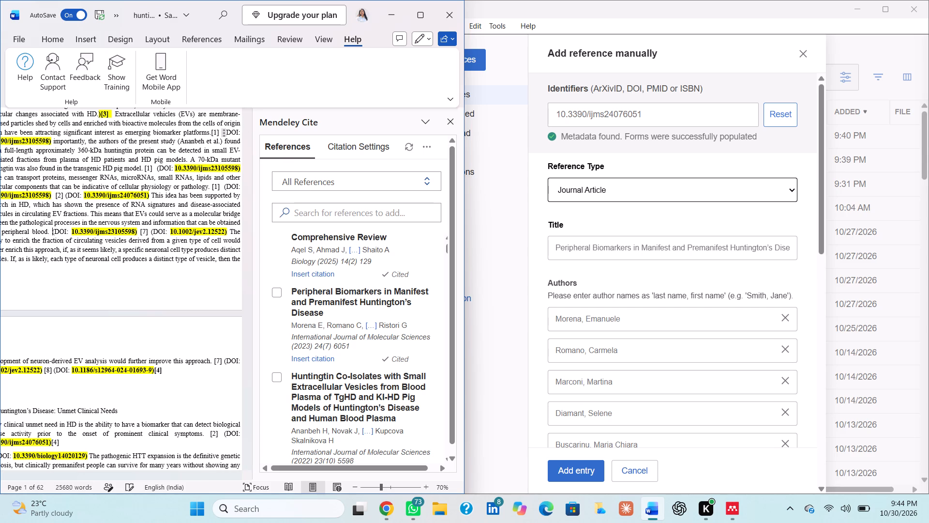
pyautogui.hscroll(-1, 72, 249)
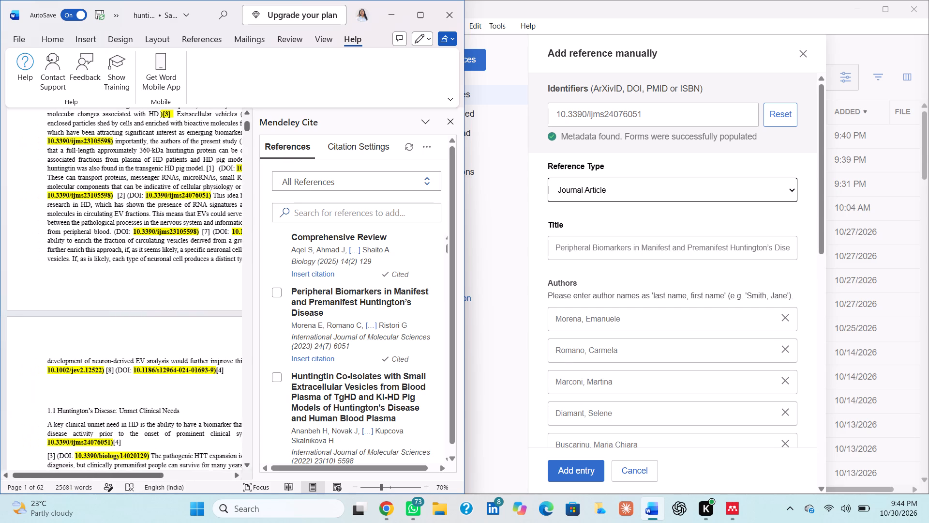
pyautogui.hscroll(-1, 72, 249)
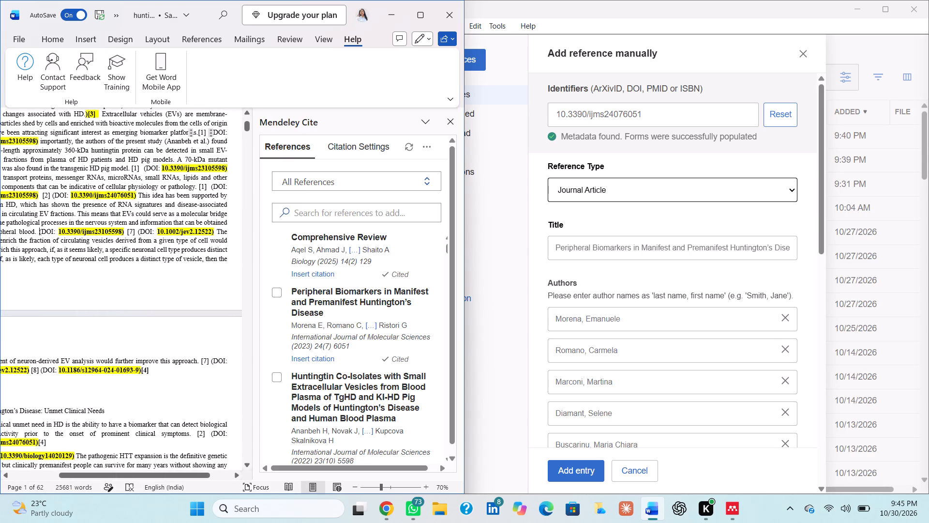
pyautogui.click(276, 379)
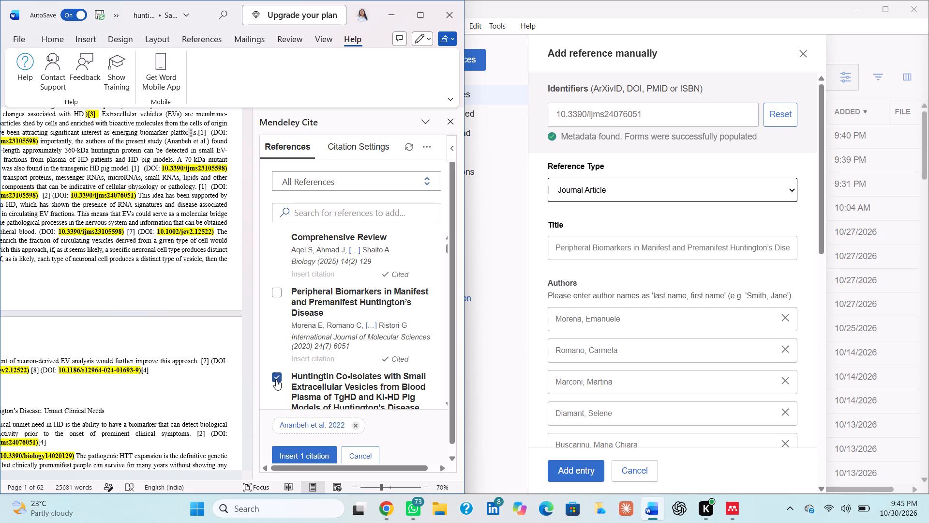
pyautogui.click(38, 233)
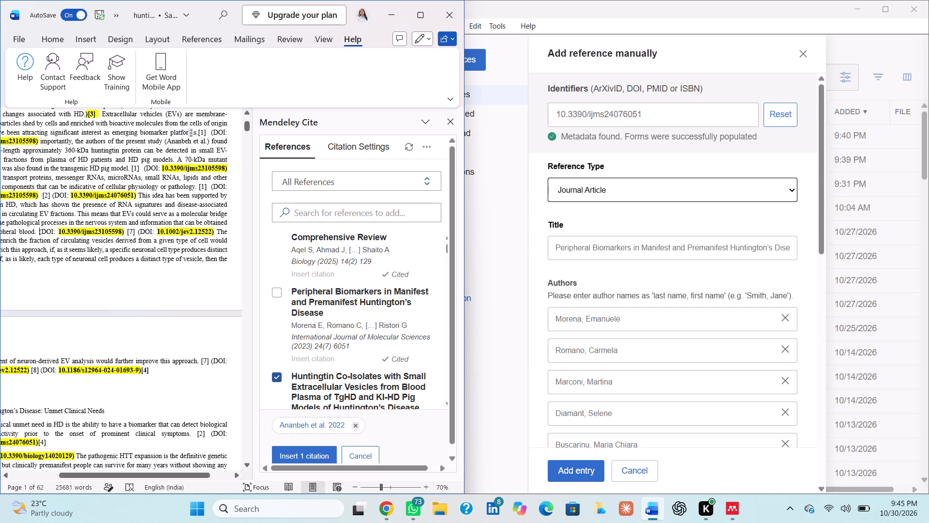
pyautogui.click(285, 456)
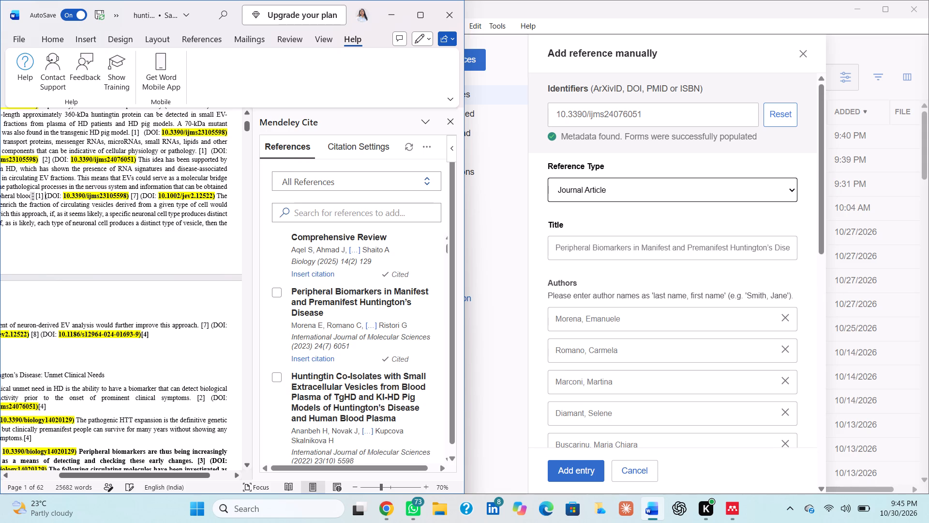
# Copy the DOI 10.1002/jev2.12522, look up its metadata in Mendeley Reference Manager's manual reference form, and add the entry to the library.
pyautogui.moveTo(157, 195); pyautogui.dragTo(200, 199)
pyautogui.moveTo(200, 199); pyautogui.dragTo(206, 200)
pyautogui.hotkey('ctrl', 'c')
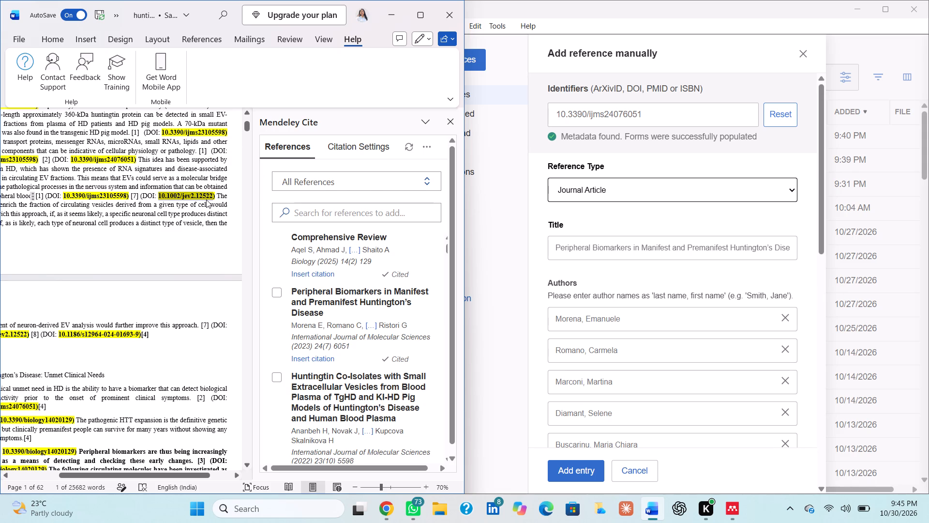
pyautogui.click(638, 121)
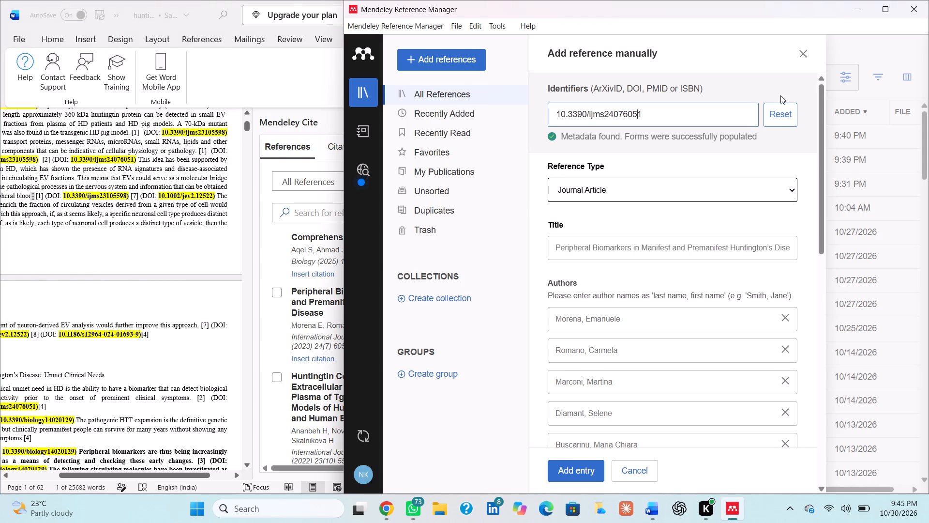
pyautogui.click(789, 113)
pyautogui.click(670, 112)
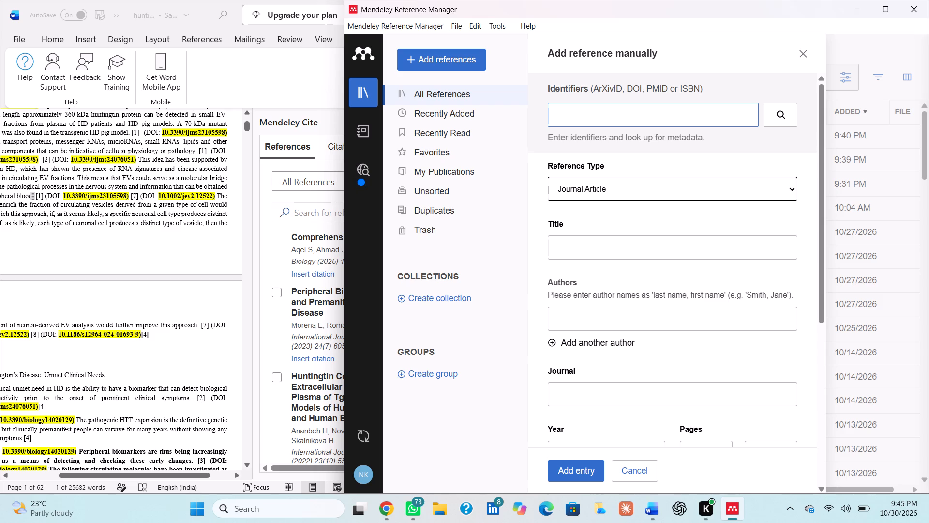
pyautogui.hotkey('ctrl', 'v')
pyautogui.press('Return')
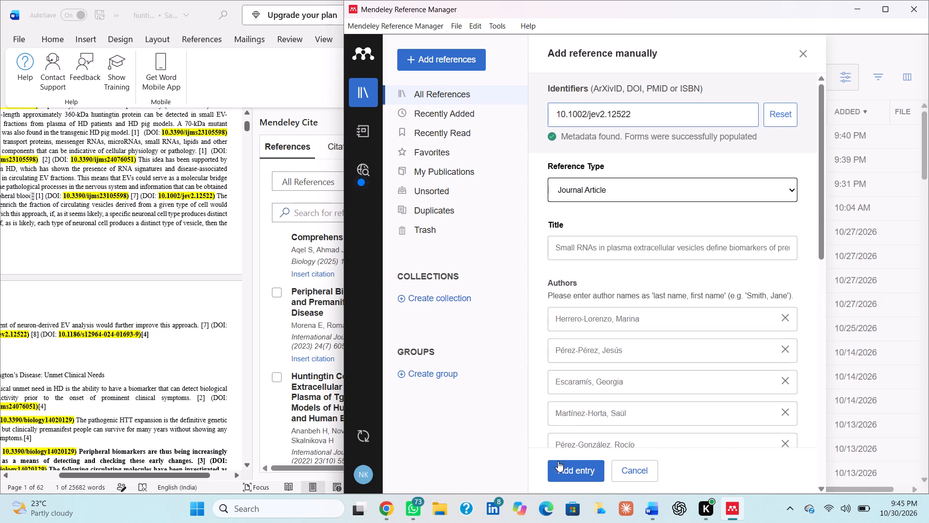
pyautogui.click(573, 468)
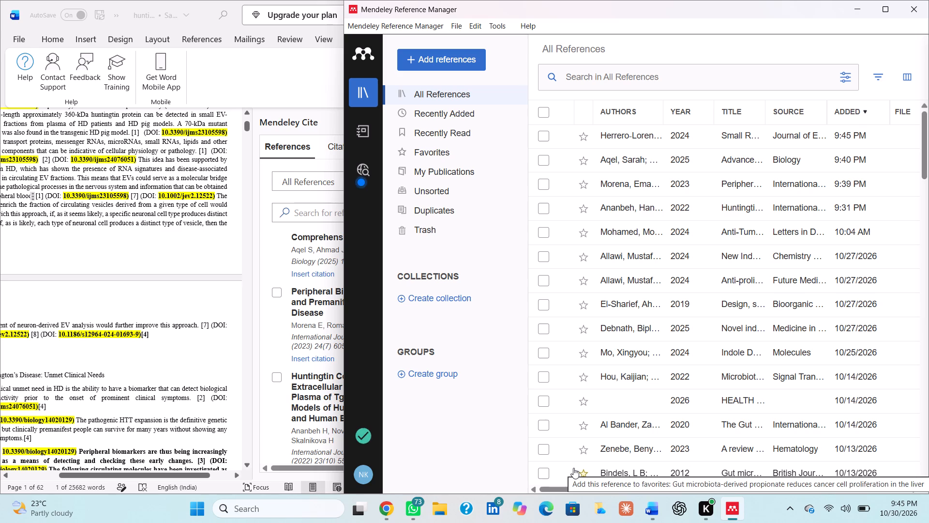
# Back in Word, sync the Mendeley Cite library to load the newly added reference.
pyautogui.click(238, 293)
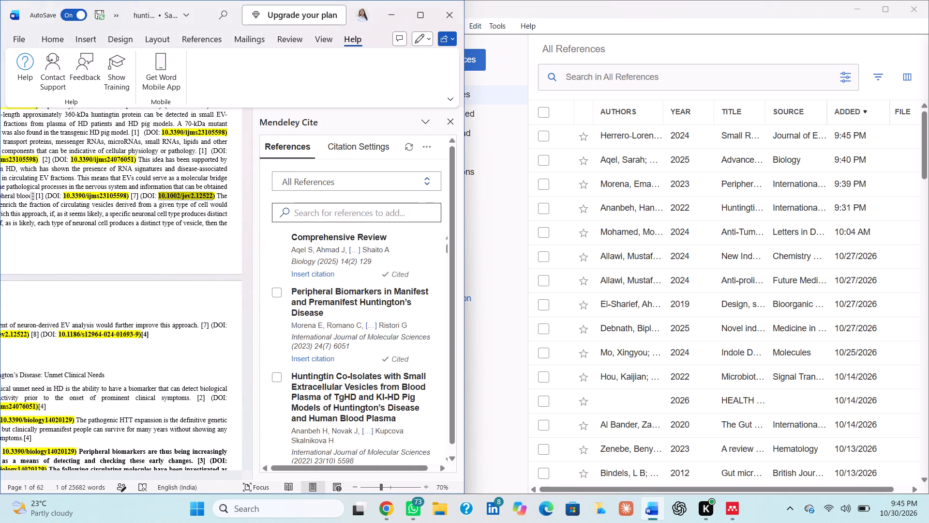
pyautogui.scroll(9, 374, 248)
pyautogui.click(410, 143)
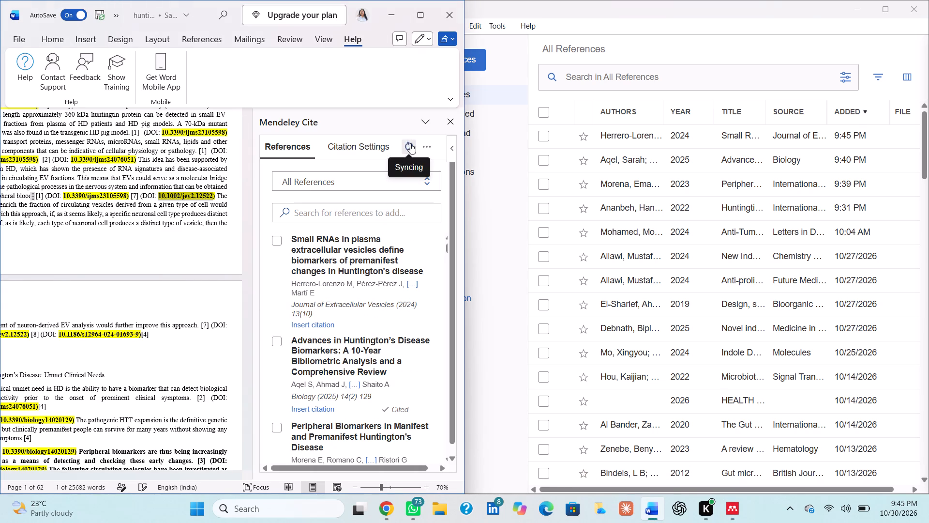
# Replace the typed [7] marker before the DOI 10.1002/jev2.12522 in the "peripheral blood" passage with the Herrero-Lorenzo et al. 2024 citation.
pyautogui.click(138, 197)
pyautogui.press('BackSpace')
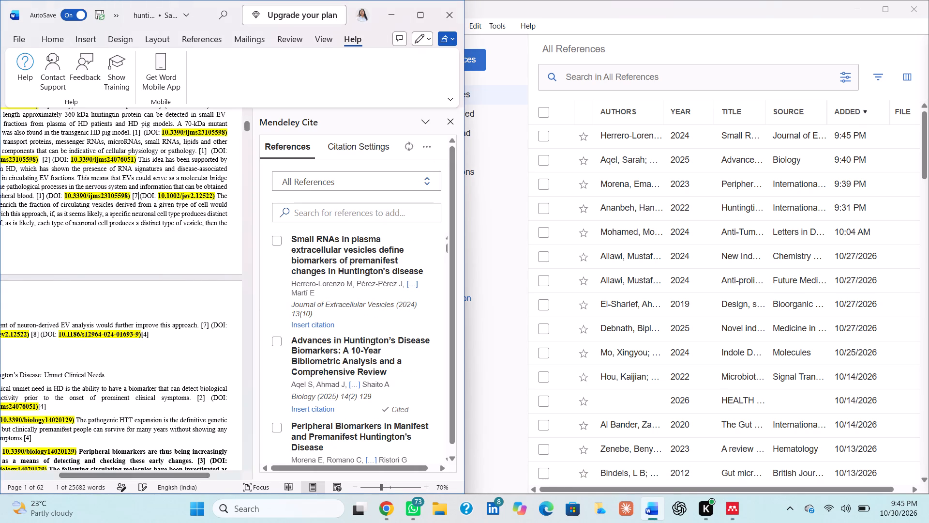
pyautogui.press('BackSpace')
pyautogui.press('BackSpace')
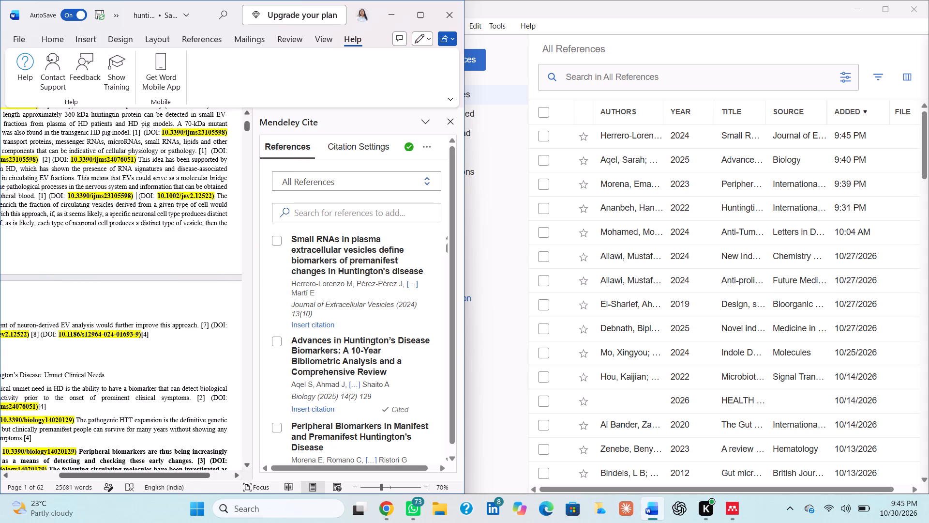
pyautogui.click(280, 243)
pyautogui.click(296, 455)
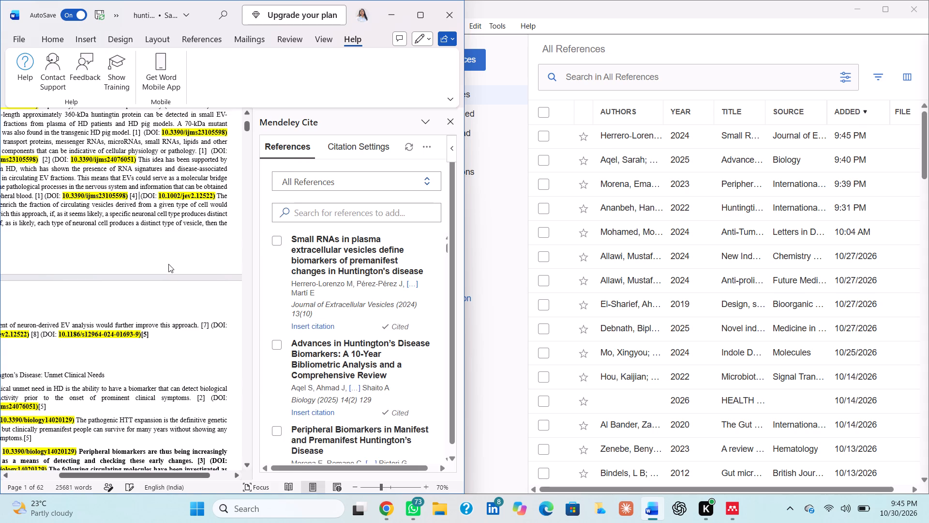
# Delete the typed [7] marker after "would further improve this approach.", leaving the DOI 10.1002/jev2.12522 in place.
pyautogui.scroll(-1, 109, 266)
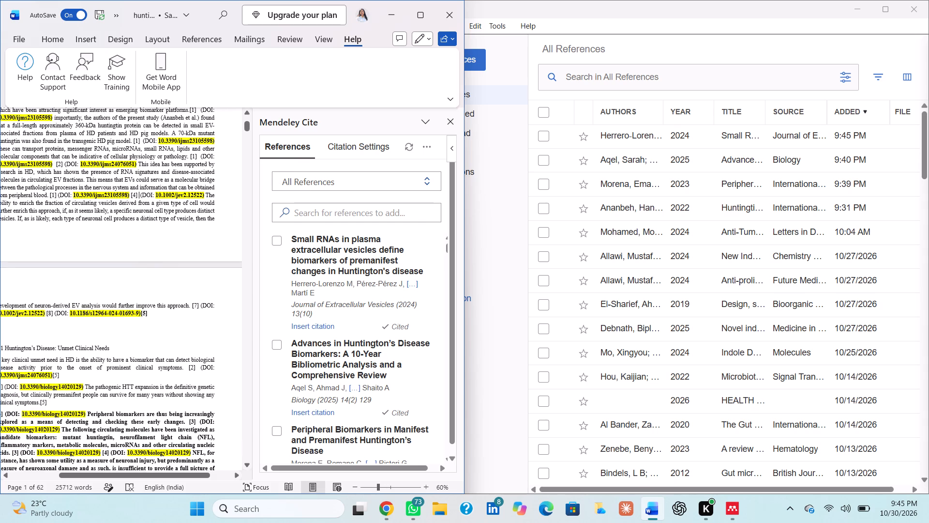
pyautogui.hscroll(1, 141, 239)
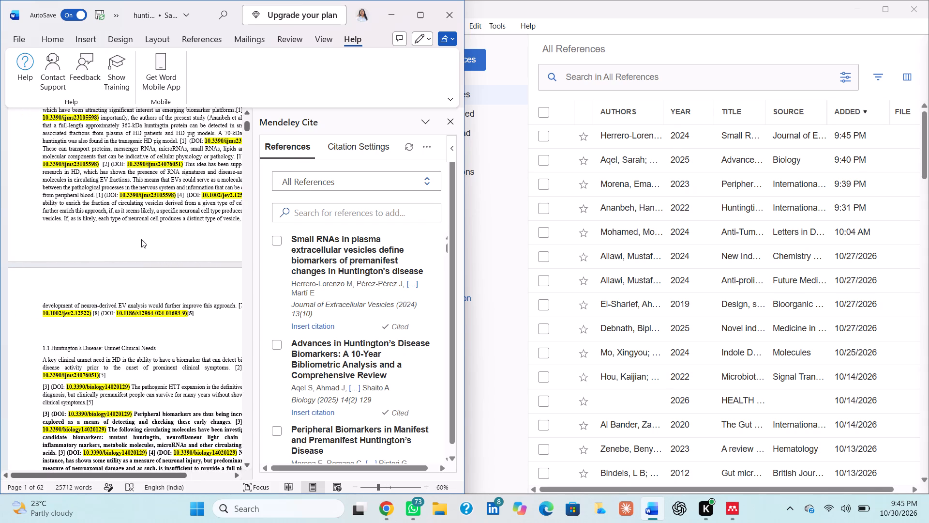
pyautogui.scroll(-2, 141, 239)
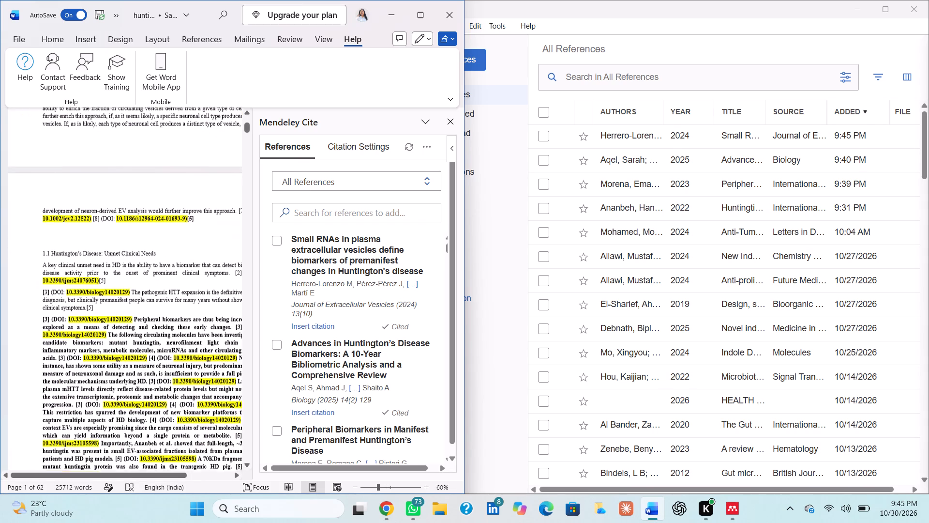
pyautogui.scroll(-1, 161, 248)
pyautogui.scroll(1, 126, 216)
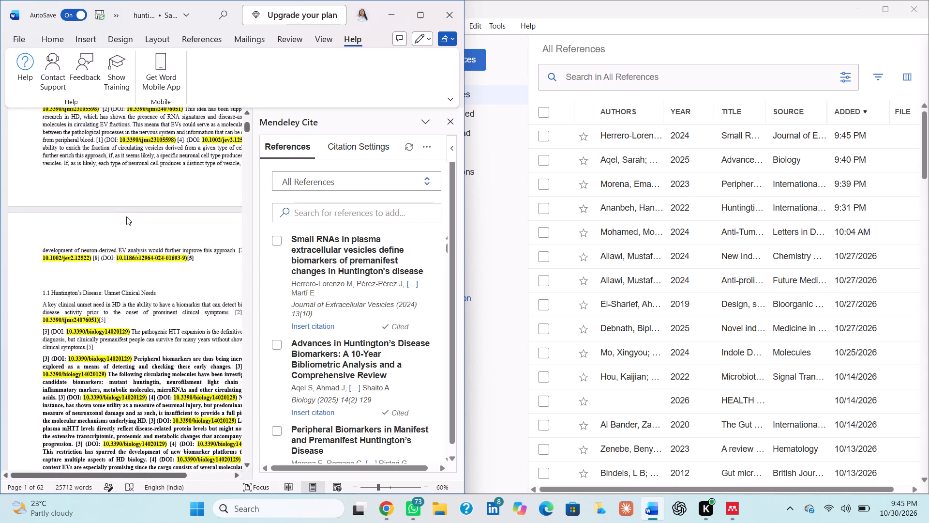
pyautogui.scroll(1, 126, 216)
pyautogui.hscroll(-1, 89, 216)
pyautogui.hscroll(1, 89, 216)
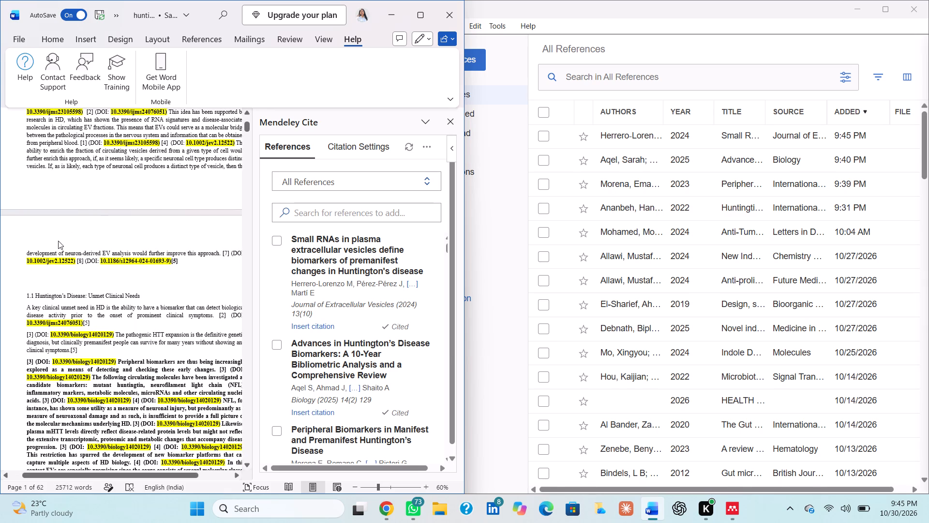
pyautogui.hscroll(-1, 121, 253)
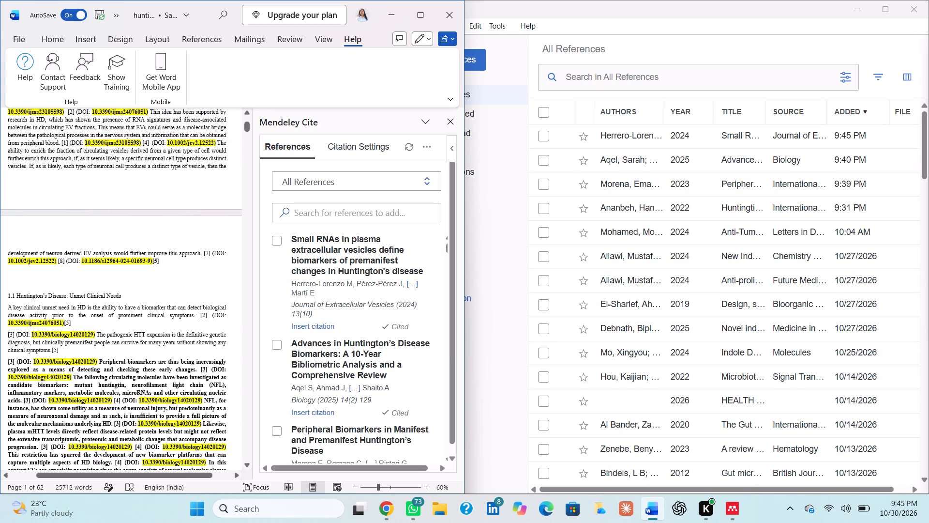
pyautogui.click(213, 251)
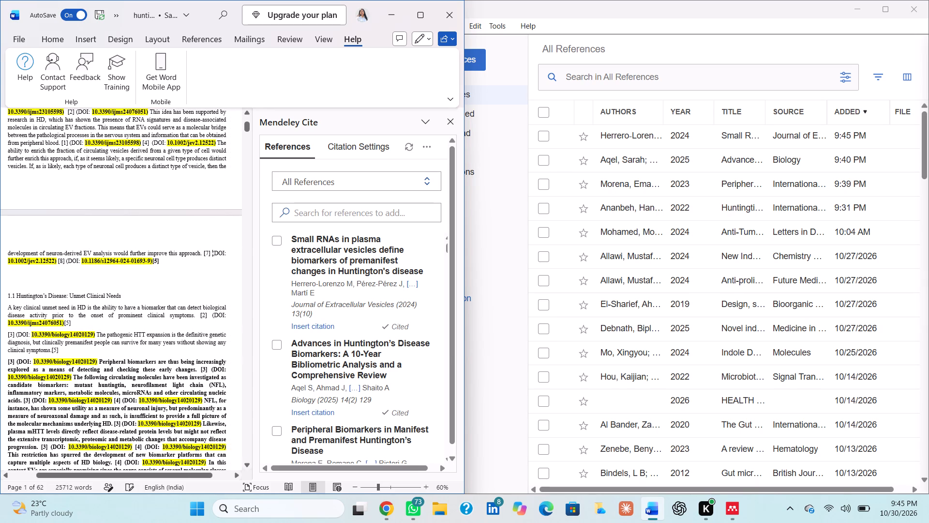
pyautogui.press('BackSpace')
pyautogui.press('BackSpace')
pyautogui.press('BackSpace')
pyautogui.press('BackSpace')
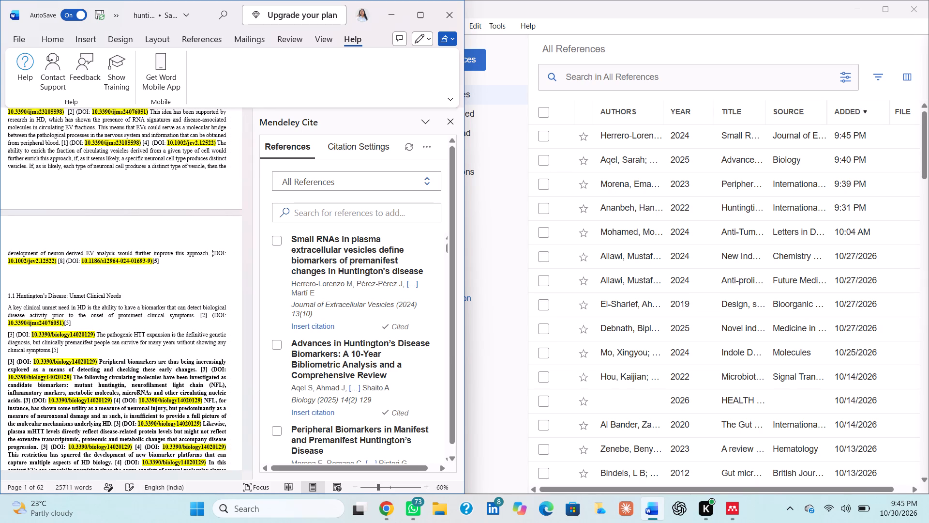
# Insert the Herrero-Lorenzo et al. 2024 citation directly after "would further improve this approach.", before the DOI 10.1002/jev2.12522.
pyautogui.click(271, 237)
pyautogui.click(275, 239)
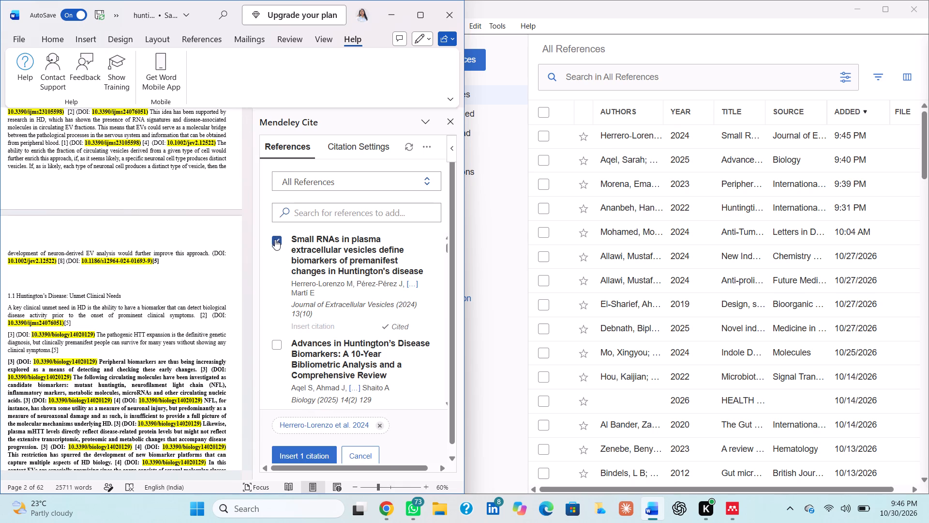
pyautogui.click(211, 253)
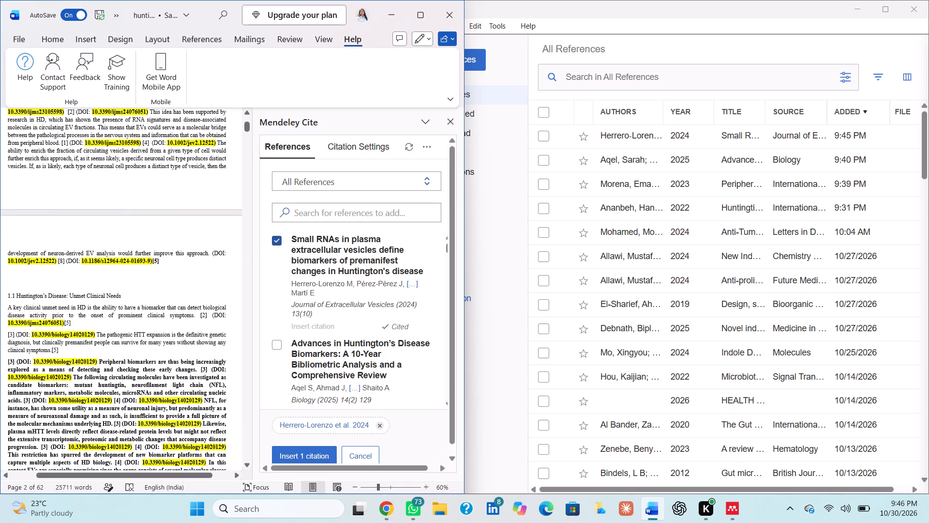
pyautogui.press('BackSpace')
pyautogui.press('space')
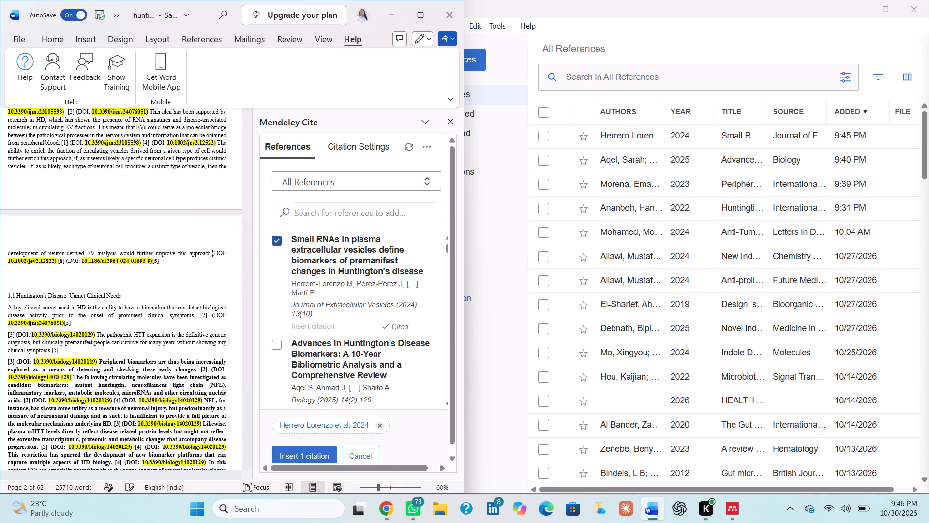
pyautogui.press('Left')
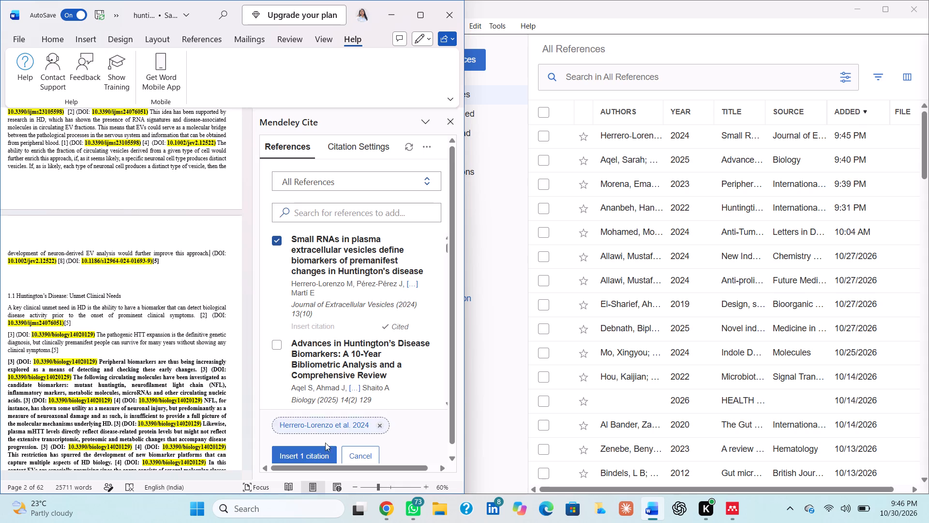
pyautogui.click(320, 452)
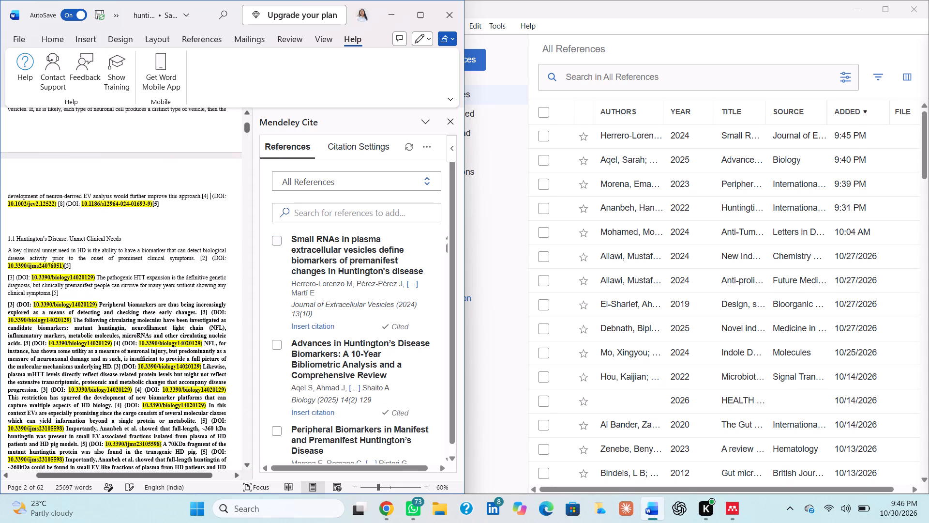
pyautogui.click(163, 204)
pyautogui.press('BackSpace')
pyautogui.press('BackSpace')
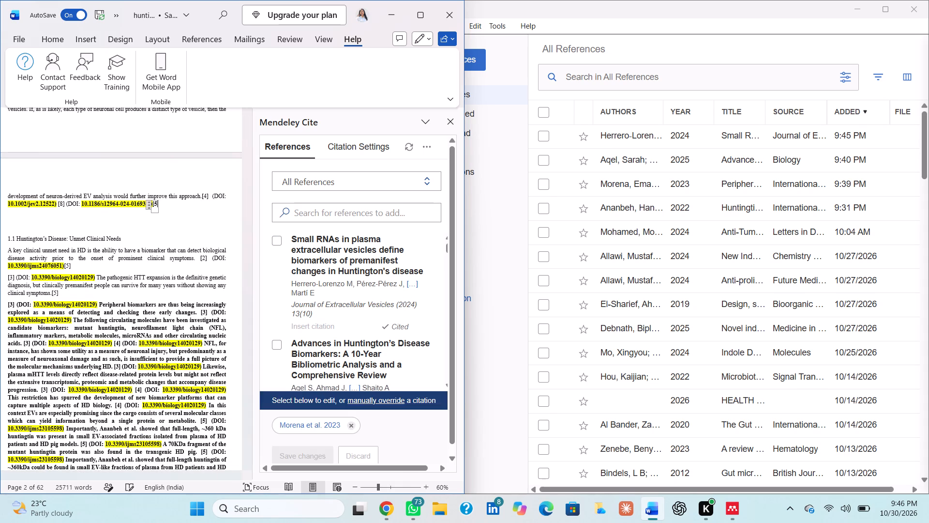
pyautogui.press('BackSpace')
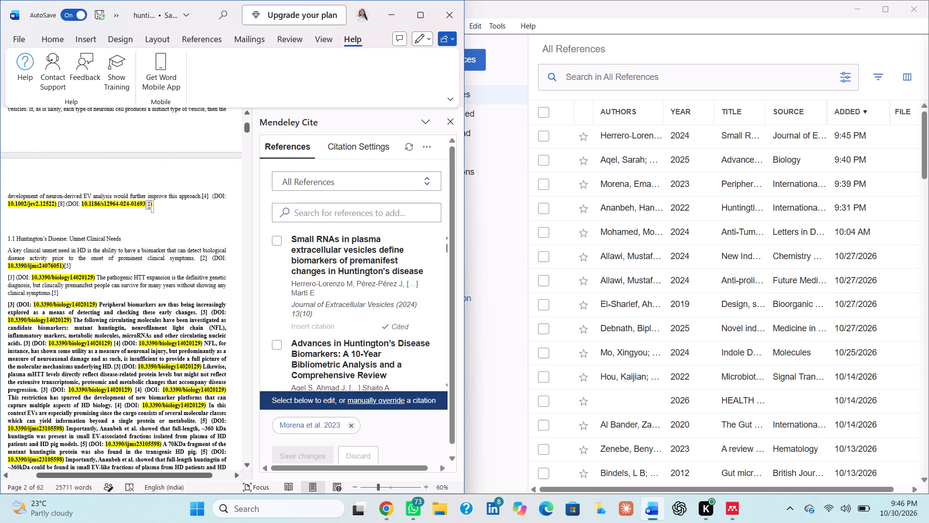
pyautogui.click(65, 204)
pyautogui.press('BackSpace')
pyautogui.press('BackSpace')
pyautogui.press('BackSpace')
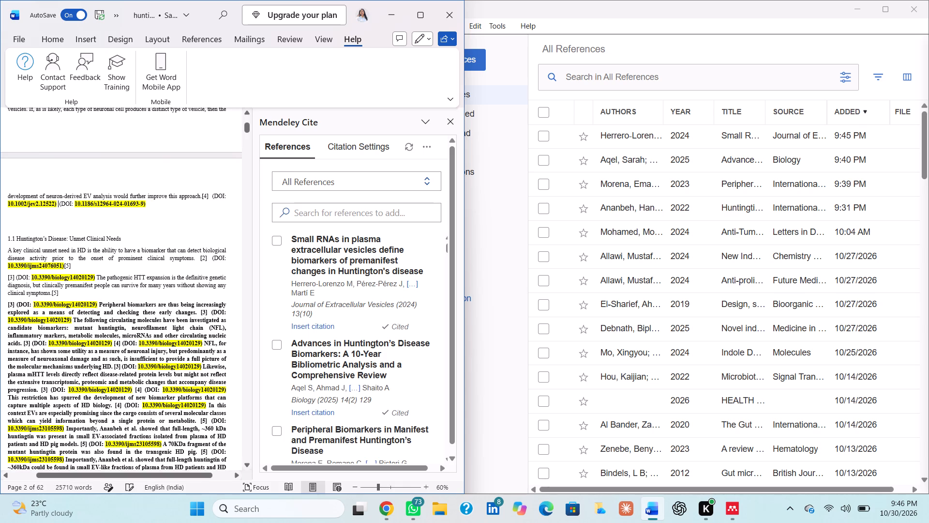
pyautogui.moveTo(75, 202); pyautogui.dragTo(147, 210)
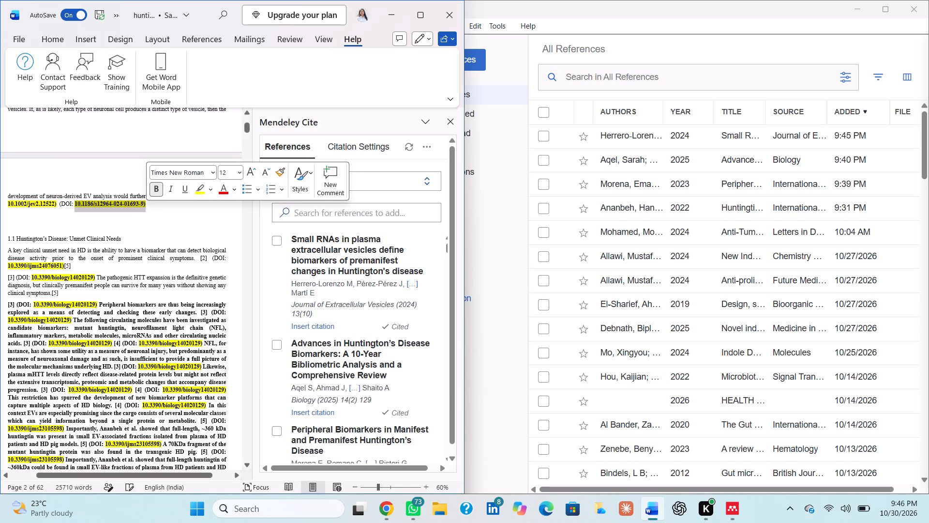
pyautogui.hotkey('ctrl', 'c')
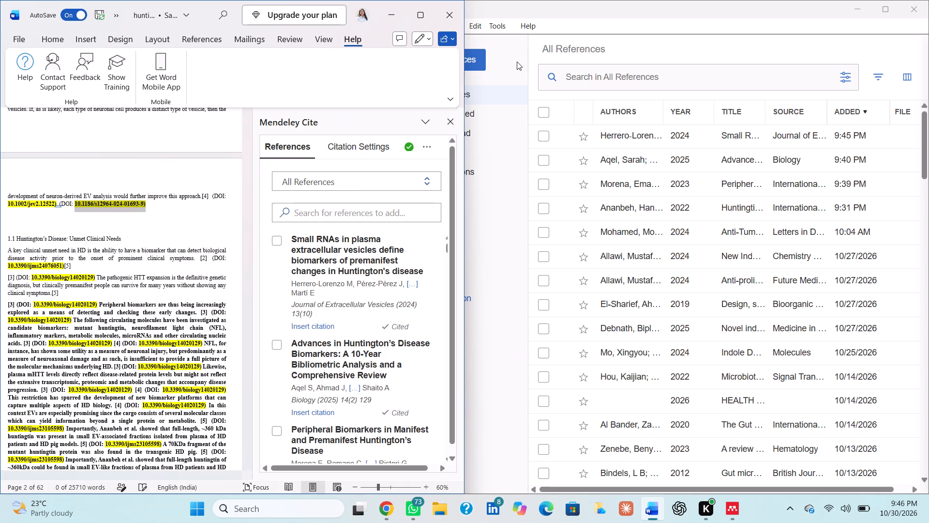
pyautogui.click(516, 63)
pyautogui.click(481, 62)
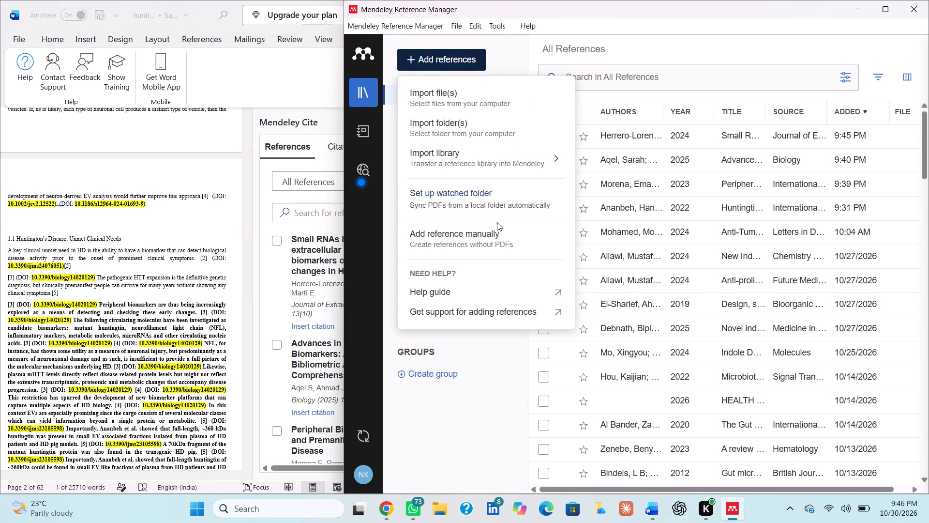
pyautogui.click(493, 234)
pyautogui.click(613, 108)
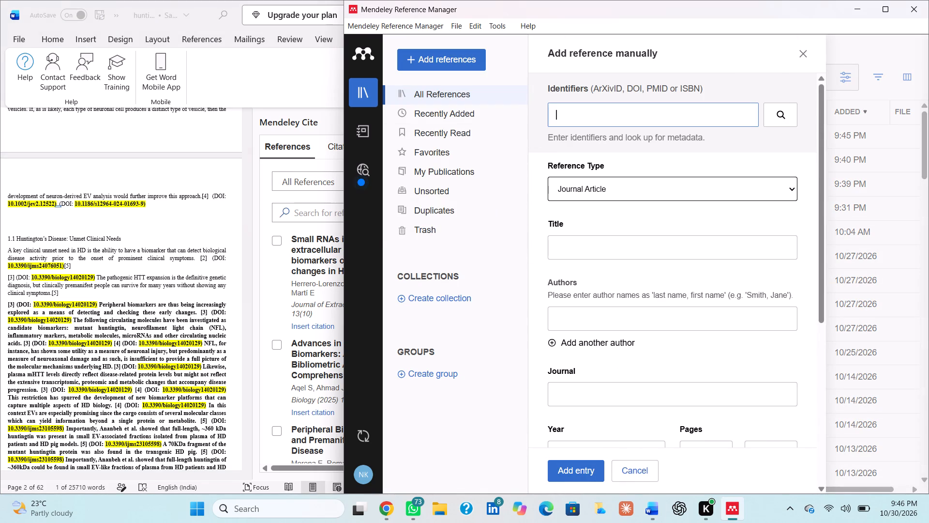
pyautogui.hotkey('ctrl', 'v')
pyautogui.press('BackSpace')
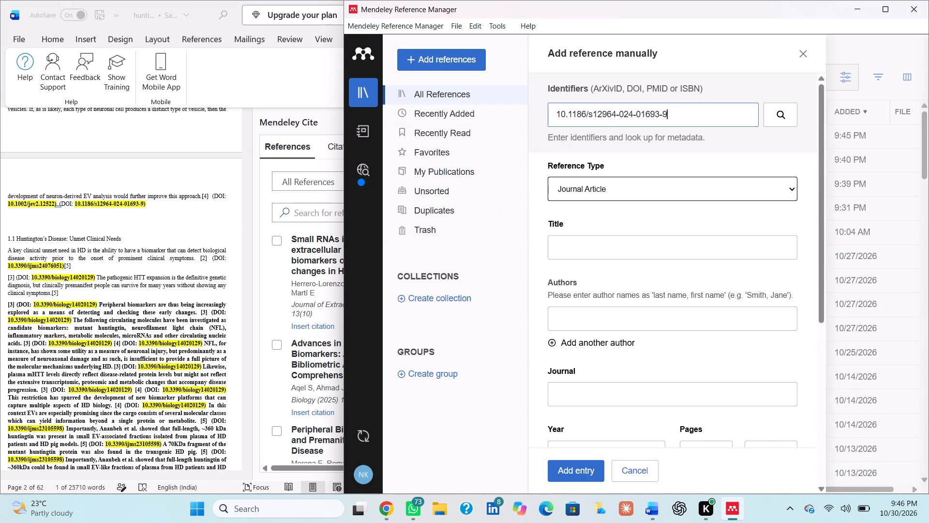
pyautogui.press('Return')
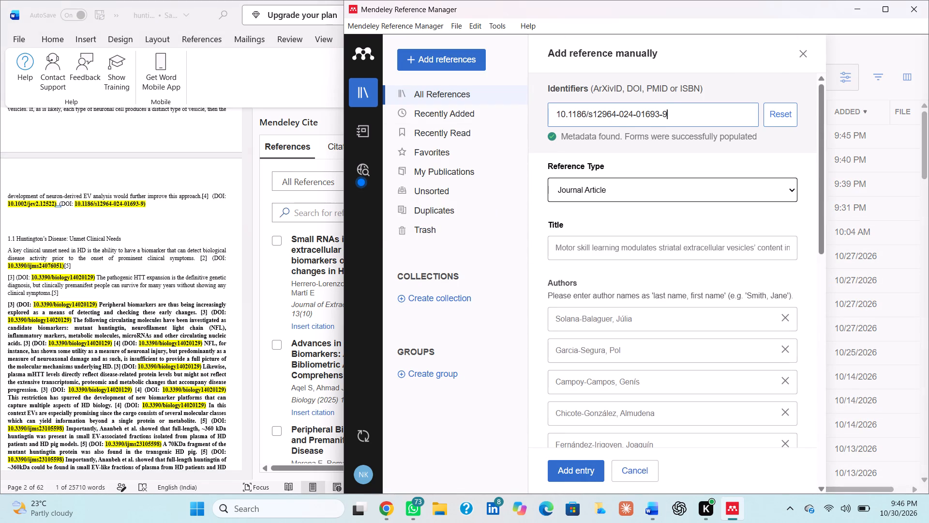
pyautogui.click(575, 474)
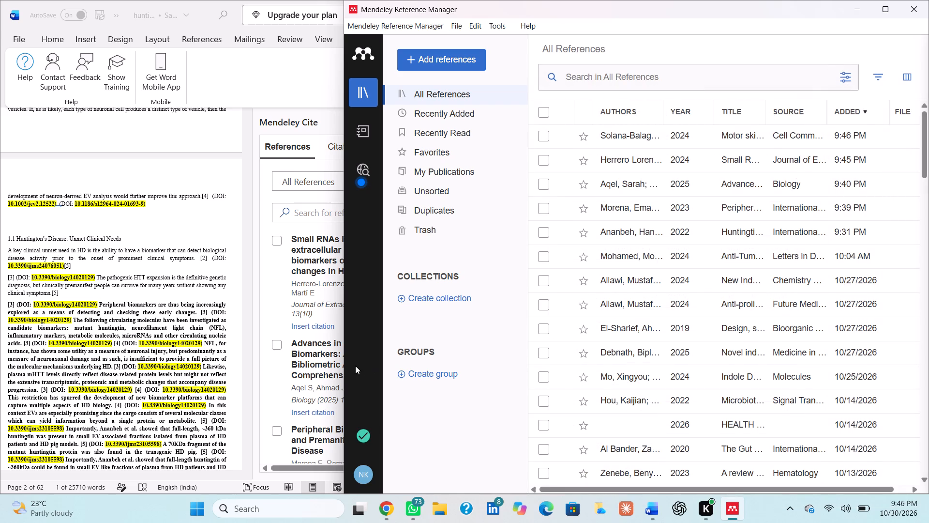
pyautogui.click(242, 286)
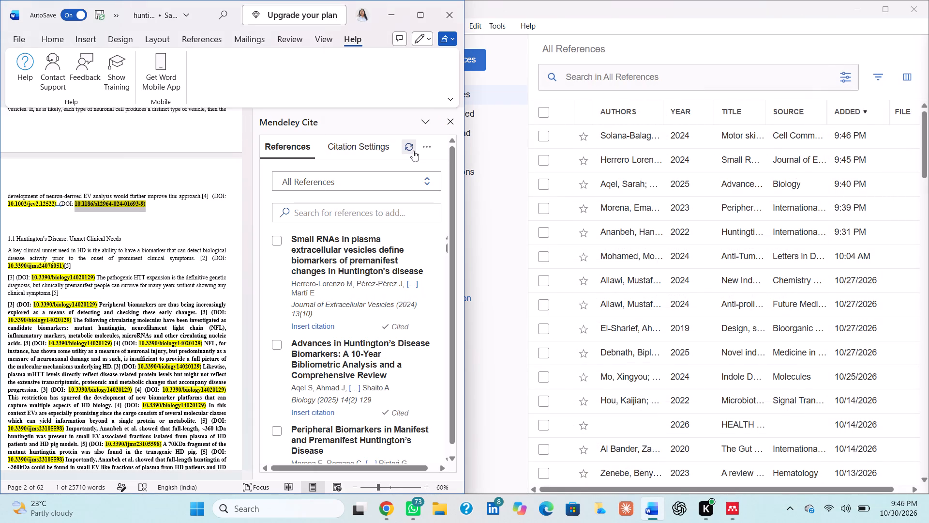
pyautogui.click(413, 151)
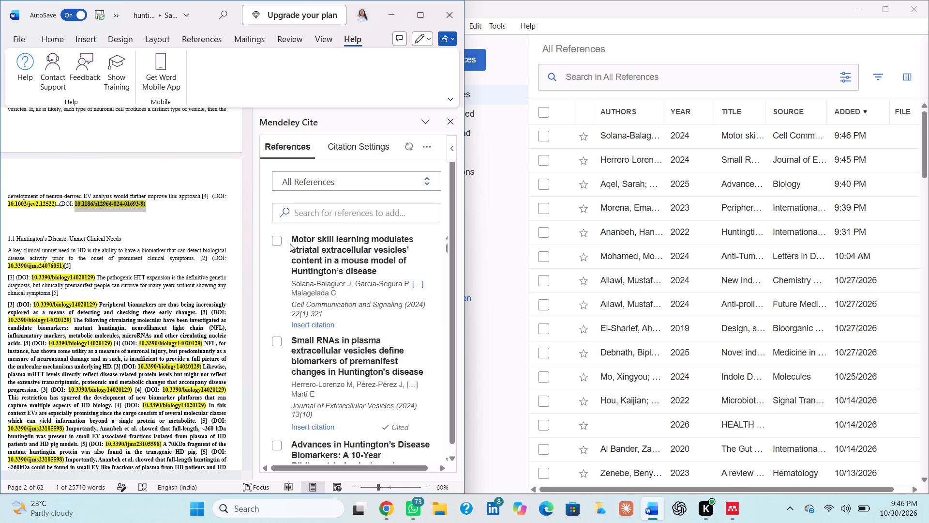
pyautogui.click(278, 240)
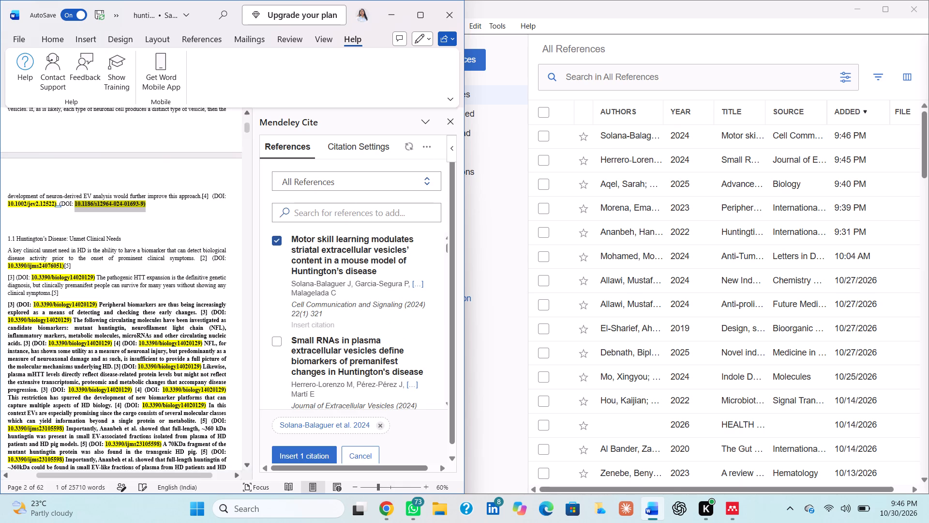
pyautogui.click(60, 204)
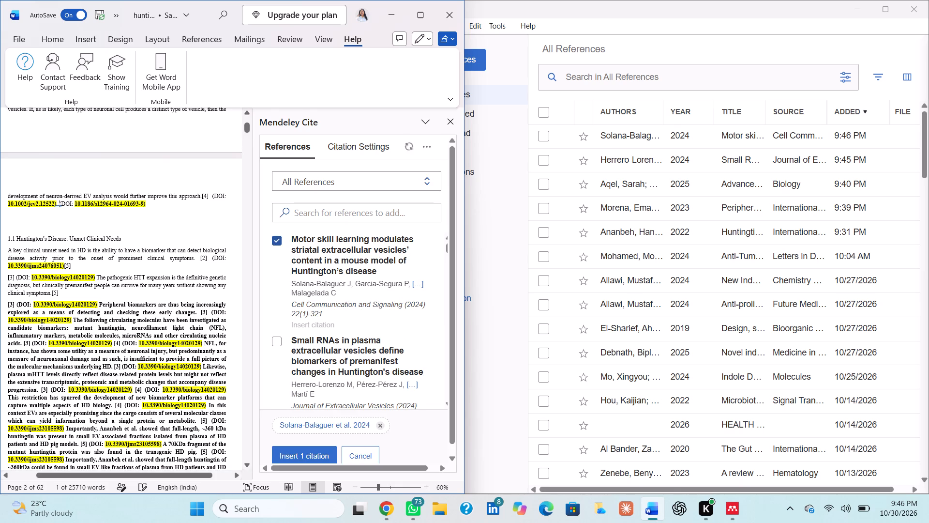
pyautogui.press('space')
pyautogui.press('space')
pyautogui.press('Left')
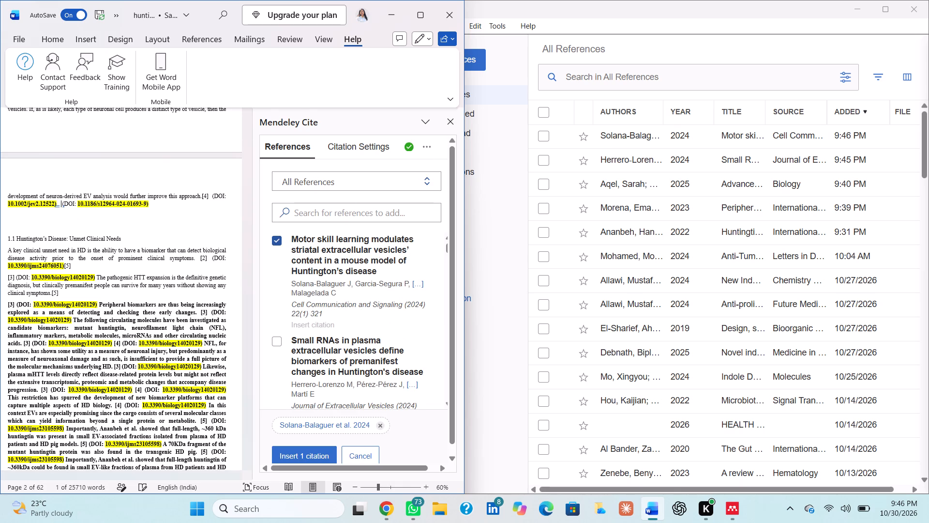
pyautogui.click(297, 452)
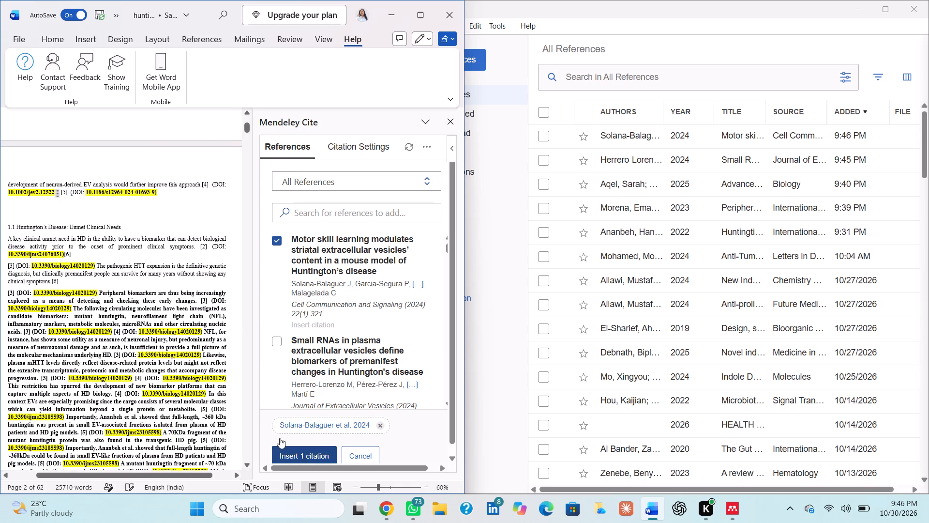
# Delete the typed [2] marker after "prominent clinical symptoms." in section 1.1, leaving the DOI 10.3390/ijms24076051 in place.
pyautogui.scroll(-1, 69, 326)
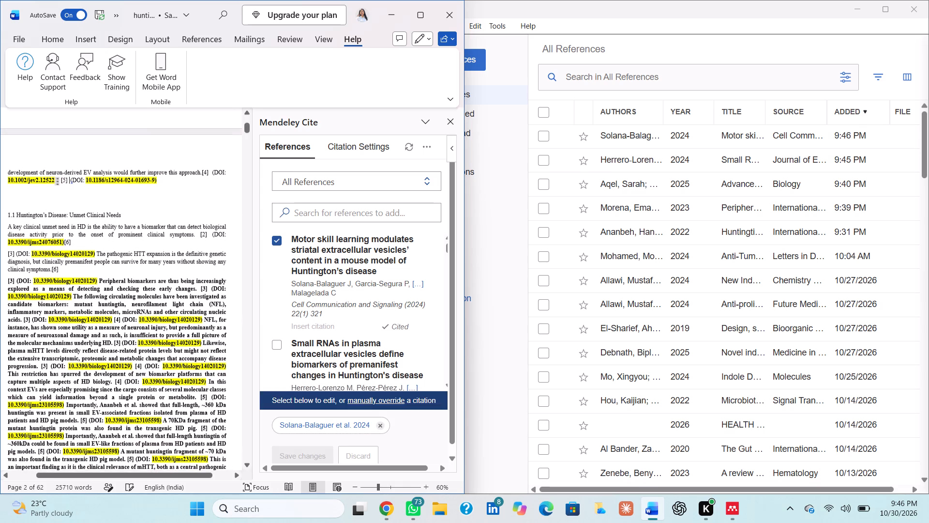
pyautogui.scroll(-1, 69, 326)
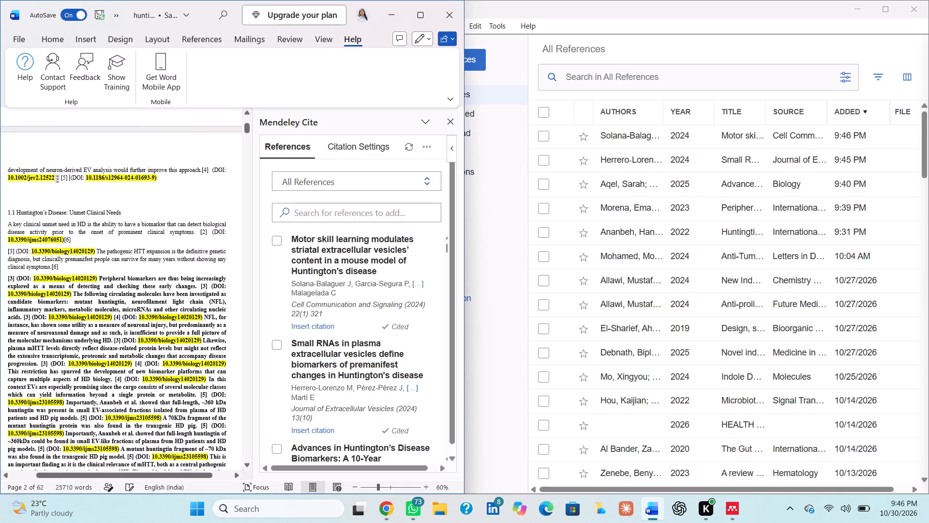
pyautogui.click(210, 233)
pyautogui.press('BackSpace')
pyautogui.press('BackSpace')
pyautogui.press('BackSpace')
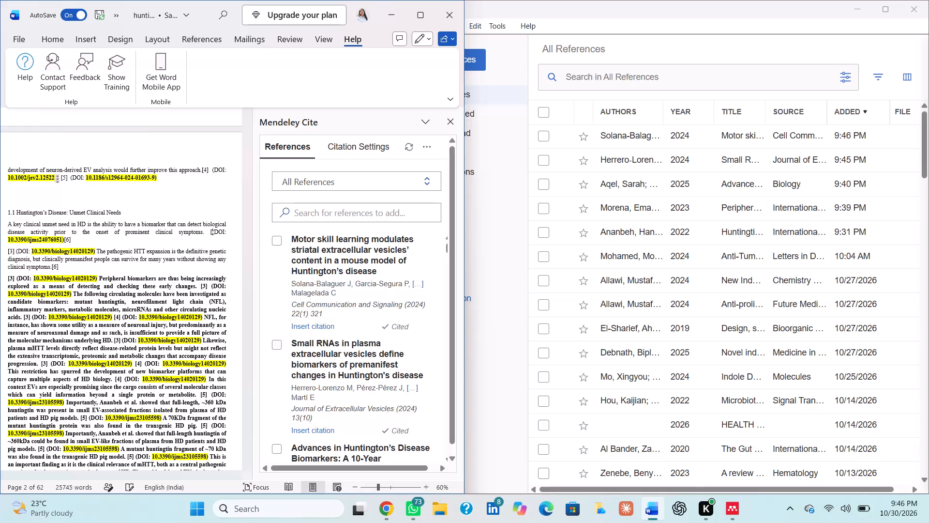
pyautogui.press('BackSpace')
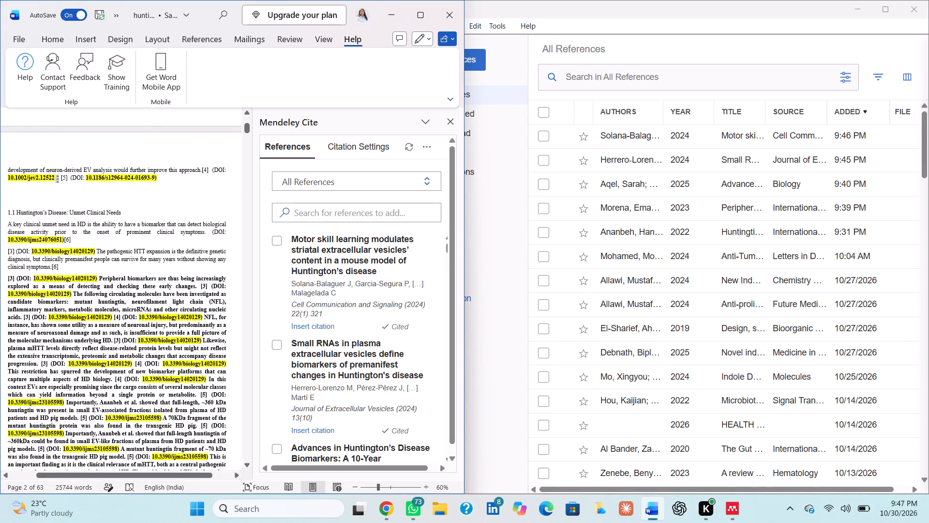
# Copy the DOI 10.3390/ijms24076051 and look up its metadata in Mendeley Reference Manager's manual reference form.
pyautogui.moveTo(4, 237); pyautogui.dragTo(64, 244)
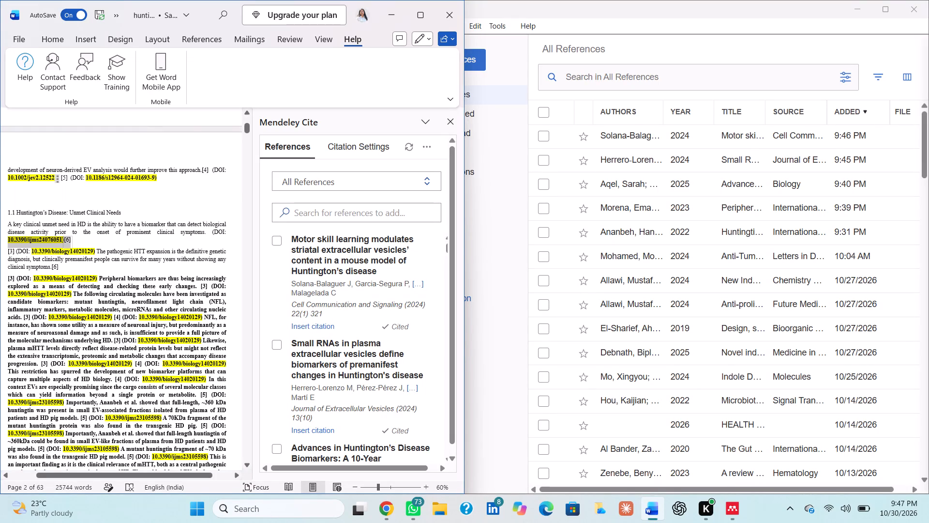
pyautogui.moveTo(64, 244); pyautogui.dragTo(61, 242)
pyautogui.hotkey('ctrl', 'c')
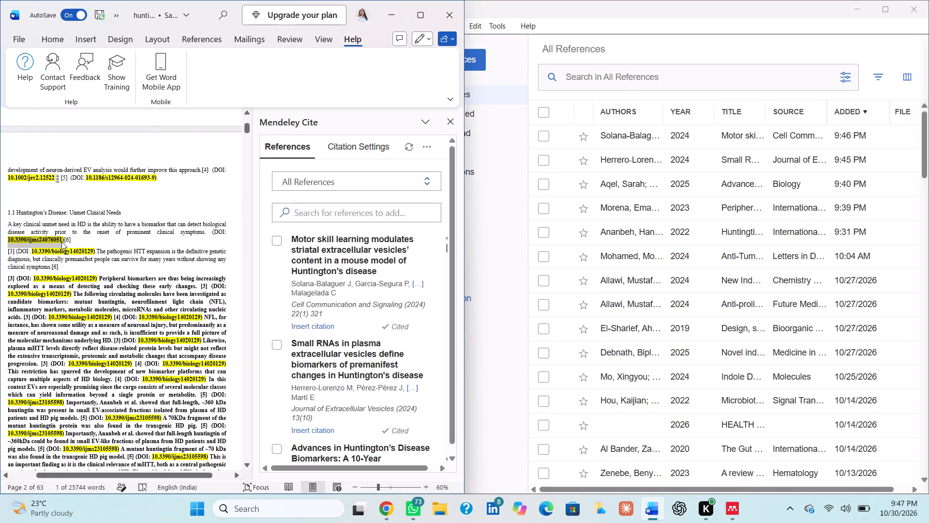
pyautogui.click(473, 64)
pyautogui.click(463, 226)
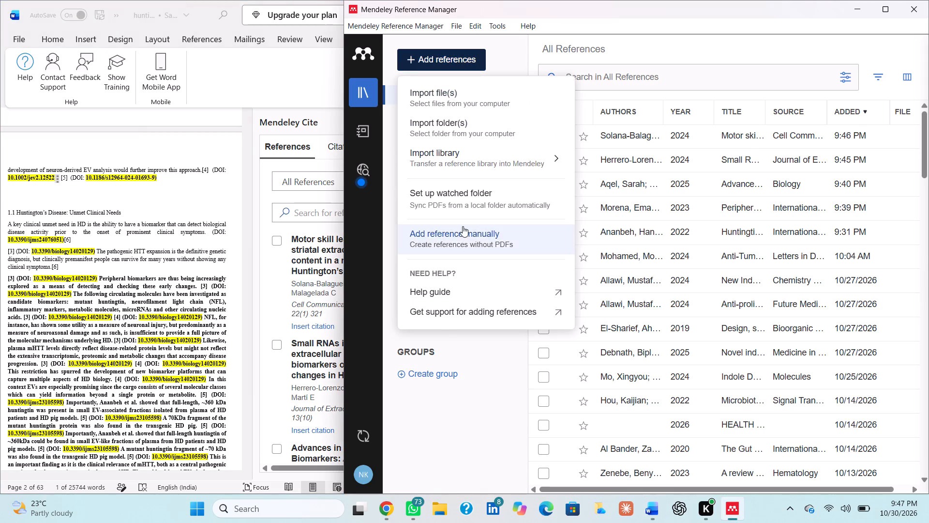
pyautogui.click(584, 116)
pyautogui.hotkey('ctrl', 'v')
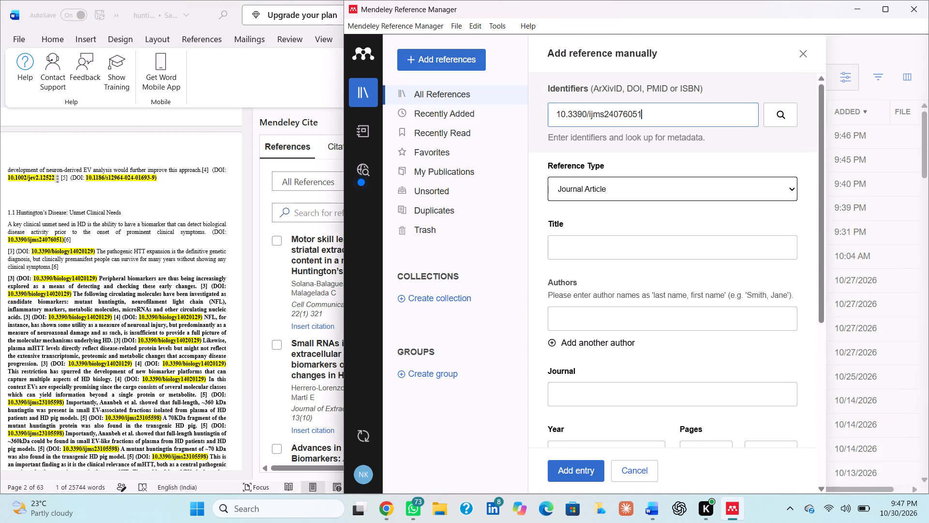
pyautogui.press('Return')
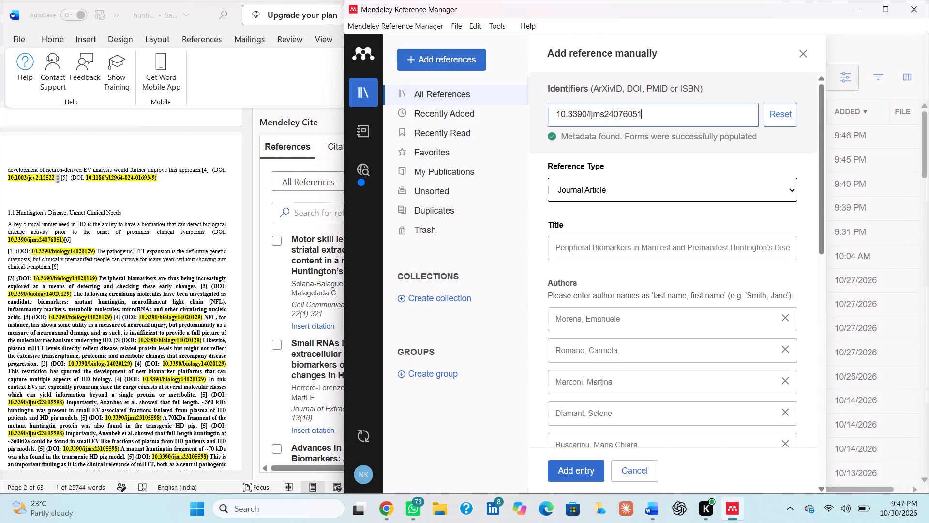
# Back in Word, insert the Morena et al. 2023 citation after "prominent clinical symptoms" in section 1.1.
pyautogui.click(231, 264)
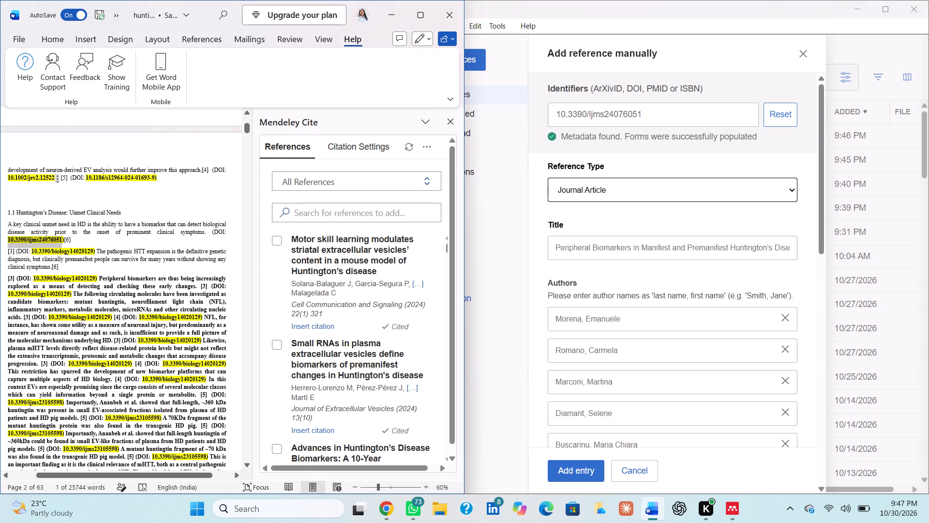
pyautogui.click(208, 235)
pyautogui.scroll(-1, 335, 338)
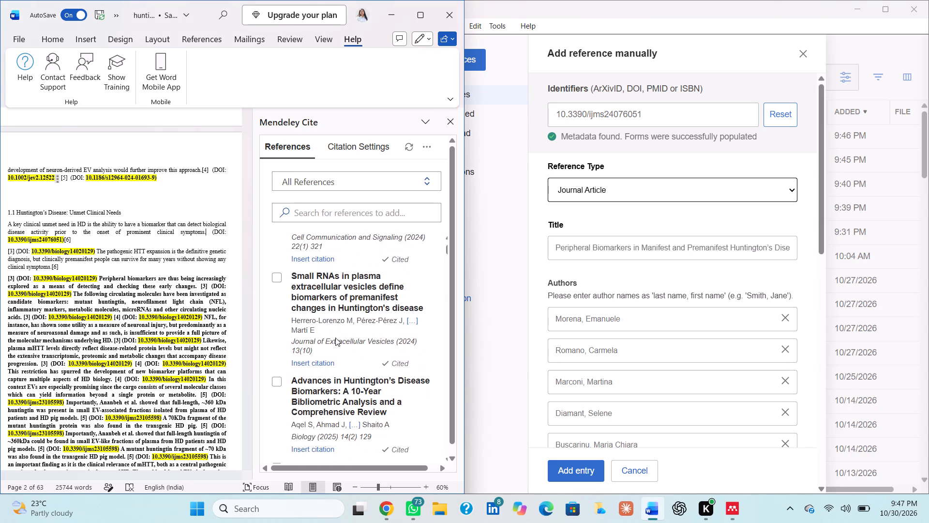
pyautogui.scroll(-1, 335, 338)
pyautogui.click(277, 373)
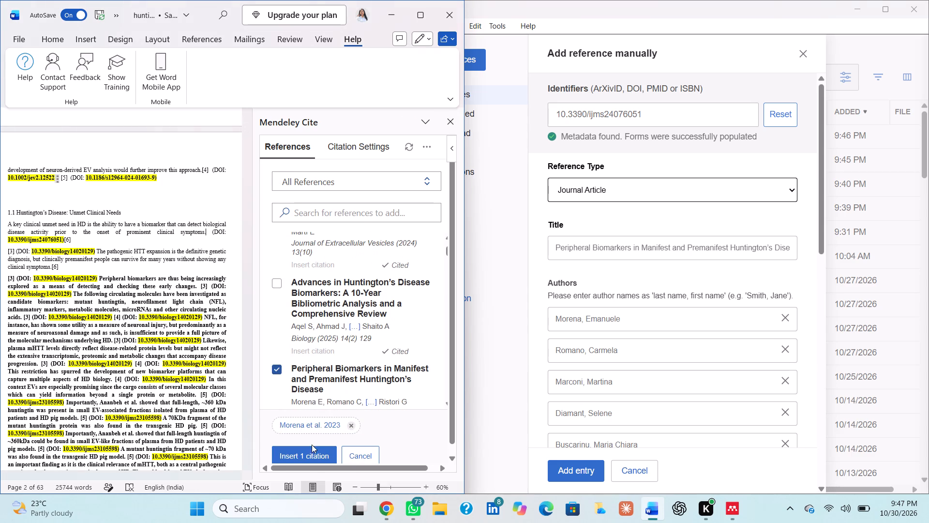
pyautogui.click(309, 453)
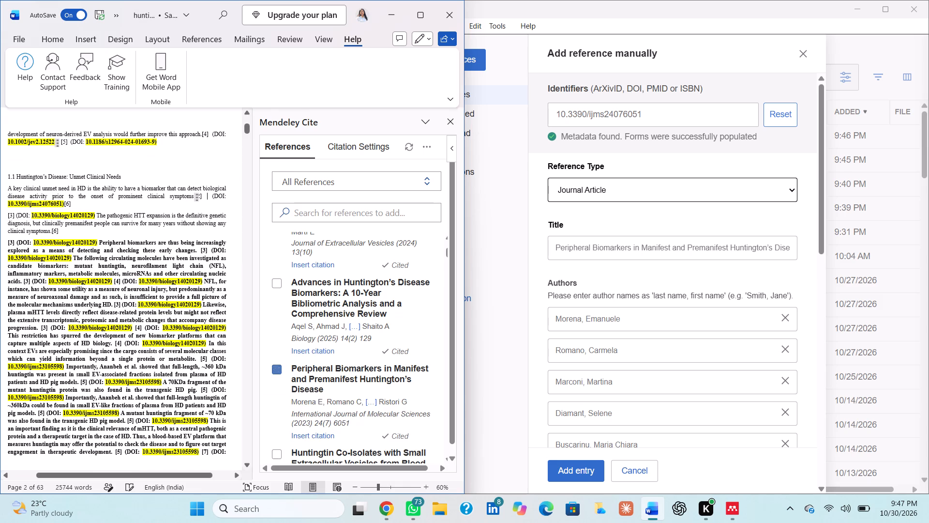
# Delete the [6] citation after the DOI 10.3390/ijms24076051 in section 1.1.
pyautogui.click(74, 207)
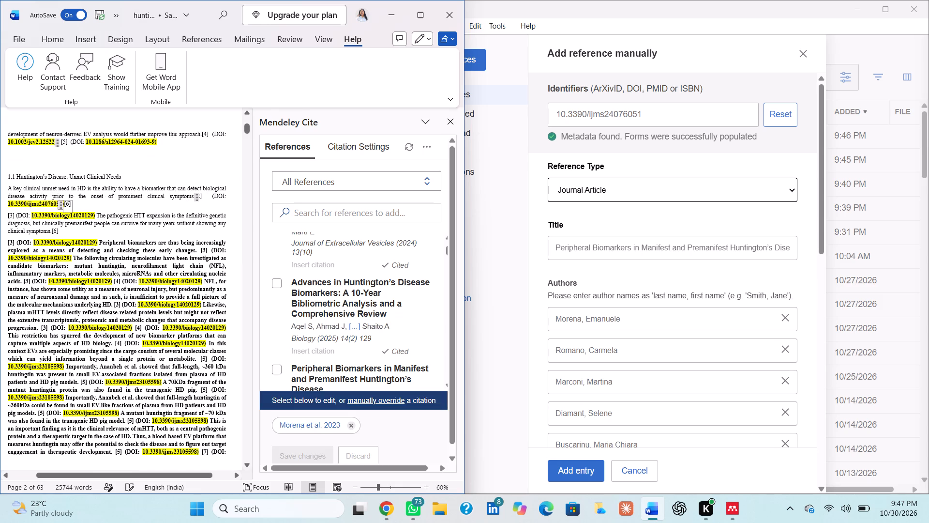
pyautogui.press('BackSpace')
pyautogui.press('BackSpace')
pyautogui.press('BackSpace')
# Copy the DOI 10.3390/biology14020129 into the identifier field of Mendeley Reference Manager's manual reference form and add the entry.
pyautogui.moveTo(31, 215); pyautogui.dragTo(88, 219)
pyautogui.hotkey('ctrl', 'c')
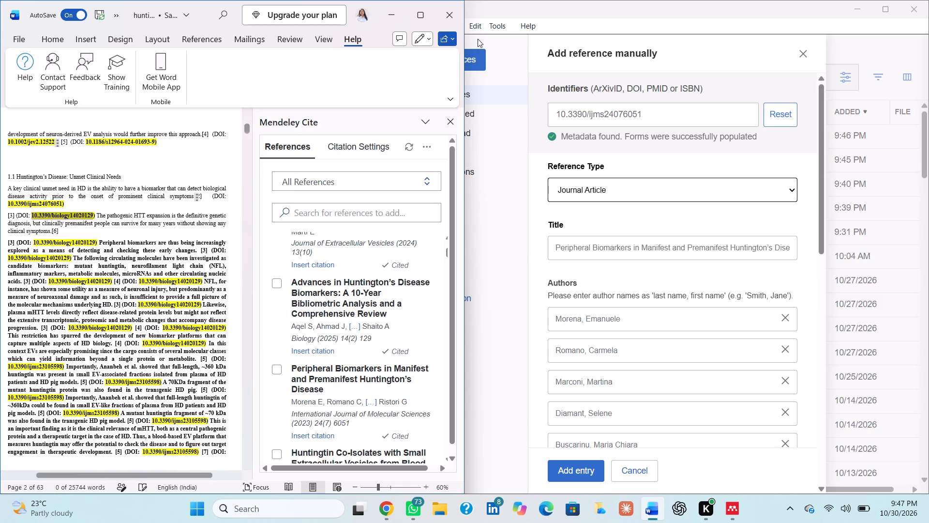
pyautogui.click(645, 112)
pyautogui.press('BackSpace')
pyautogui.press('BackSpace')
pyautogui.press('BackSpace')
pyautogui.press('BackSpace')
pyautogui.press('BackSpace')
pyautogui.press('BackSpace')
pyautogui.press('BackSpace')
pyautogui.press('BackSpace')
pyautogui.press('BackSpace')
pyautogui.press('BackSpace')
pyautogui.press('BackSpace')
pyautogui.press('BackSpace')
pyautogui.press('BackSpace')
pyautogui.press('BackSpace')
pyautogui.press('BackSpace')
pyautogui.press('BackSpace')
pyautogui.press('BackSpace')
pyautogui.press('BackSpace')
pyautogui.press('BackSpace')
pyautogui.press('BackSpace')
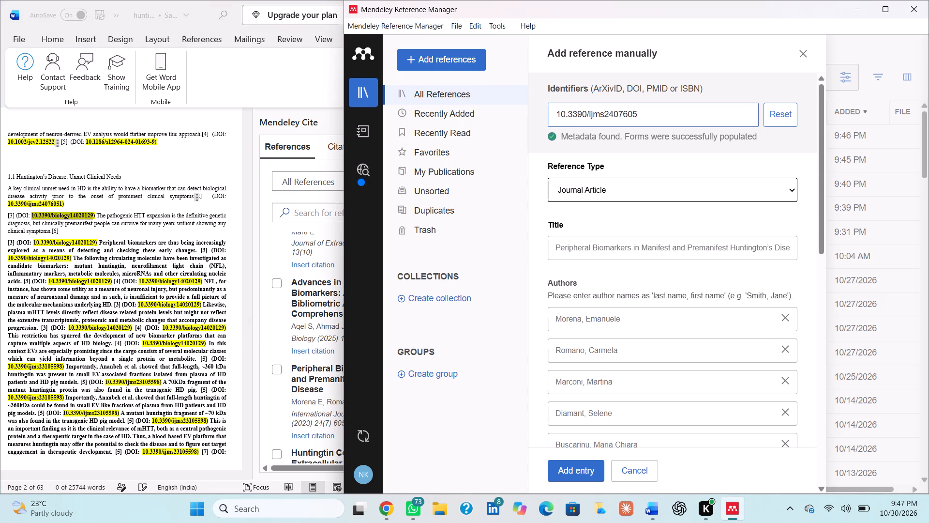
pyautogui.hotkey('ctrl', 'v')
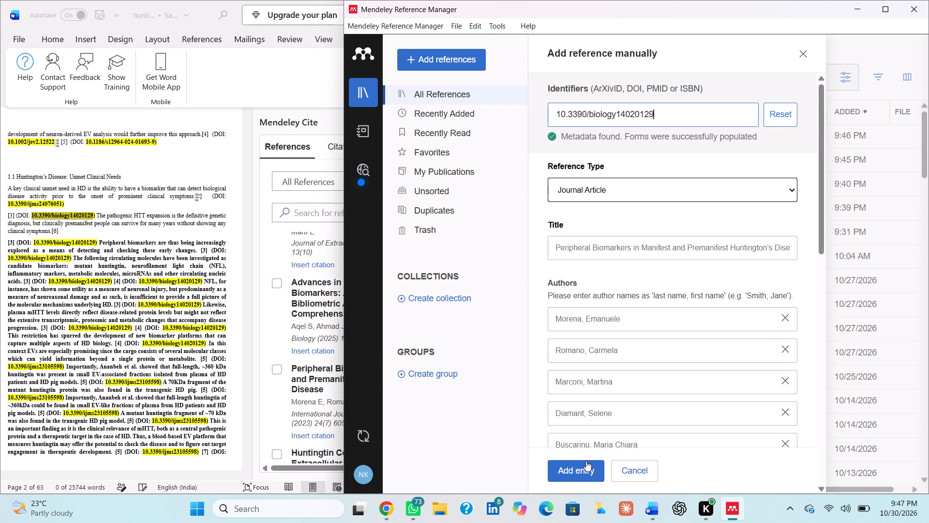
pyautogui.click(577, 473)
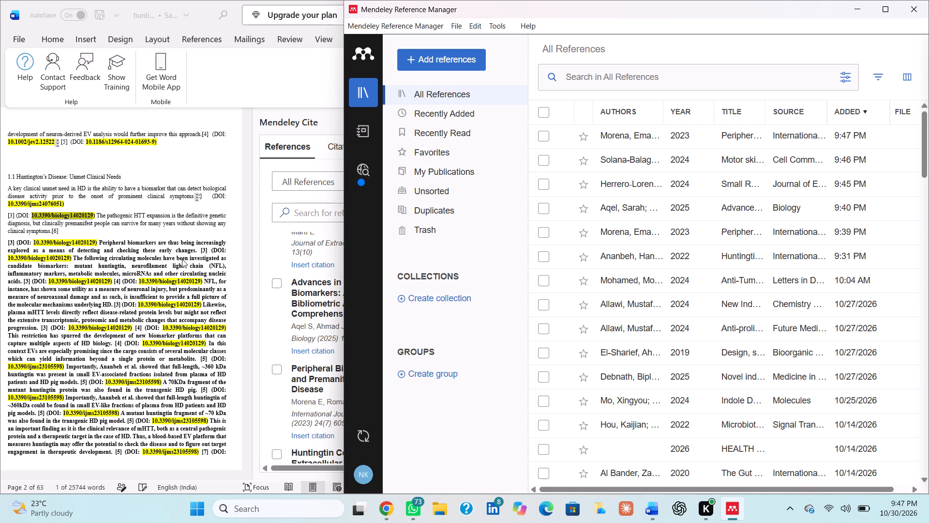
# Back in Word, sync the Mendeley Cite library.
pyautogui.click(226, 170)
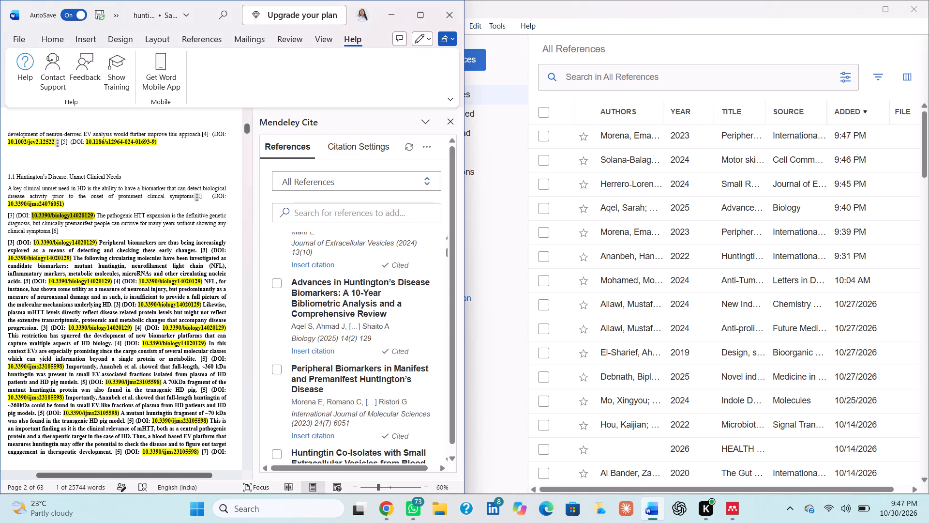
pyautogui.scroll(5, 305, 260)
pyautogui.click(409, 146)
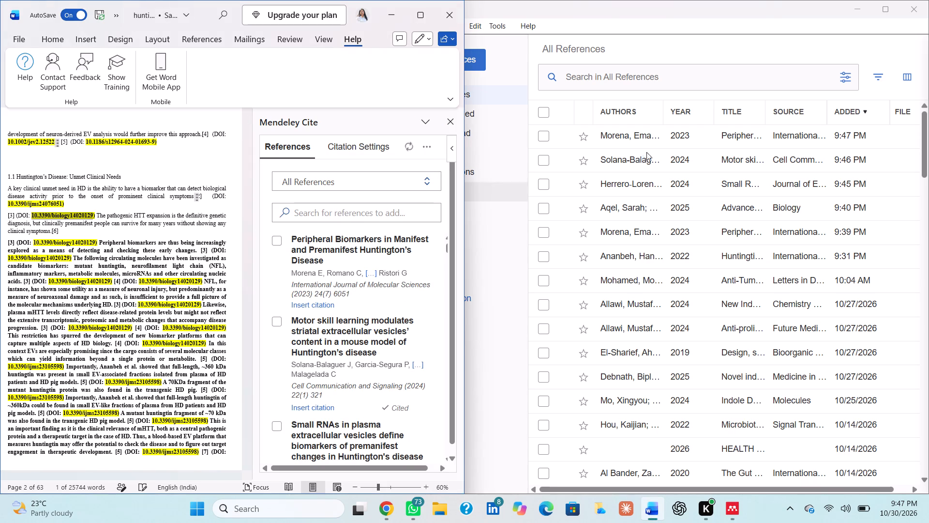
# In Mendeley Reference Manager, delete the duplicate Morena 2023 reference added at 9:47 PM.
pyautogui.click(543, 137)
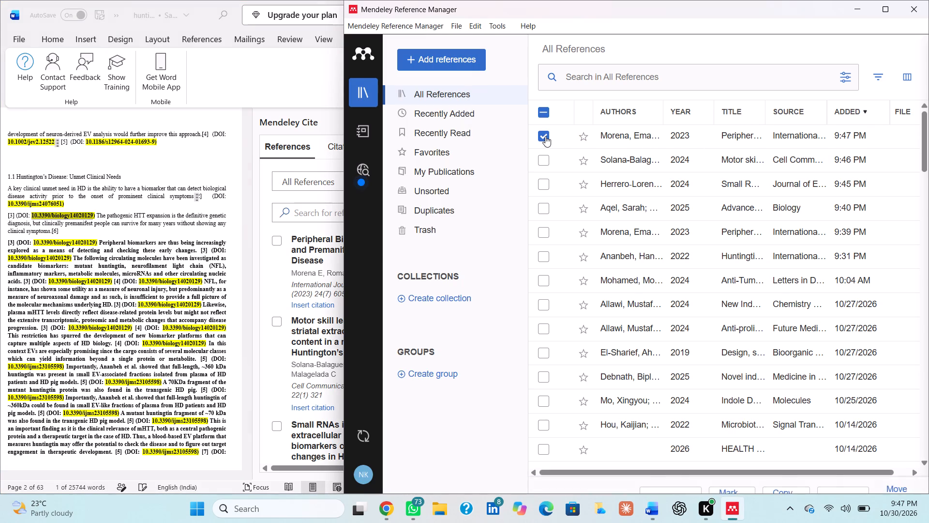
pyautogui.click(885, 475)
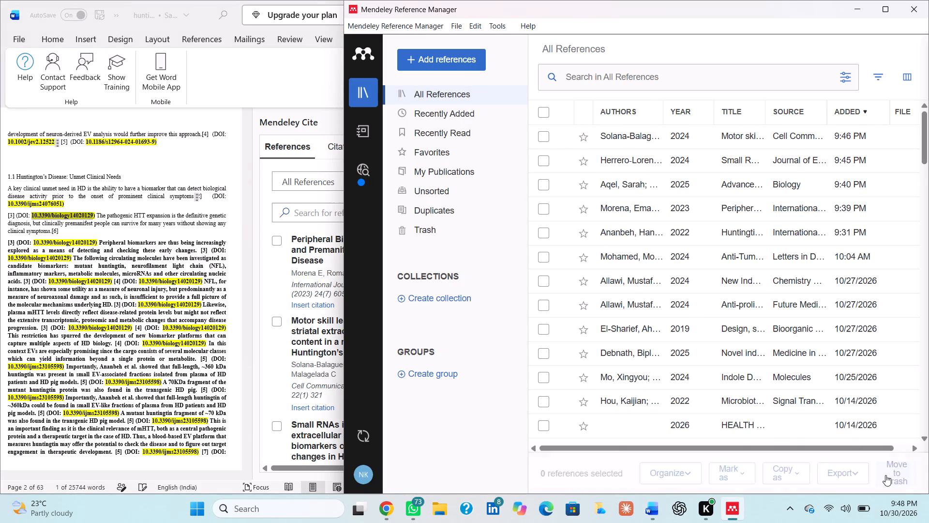
# Back in Word, sync the Mendeley Cite library and insert the Morena et al. 2023 citation before the DOI preceding "The pathogenic HTT expansion".
pyautogui.click(235, 222)
pyautogui.click(409, 151)
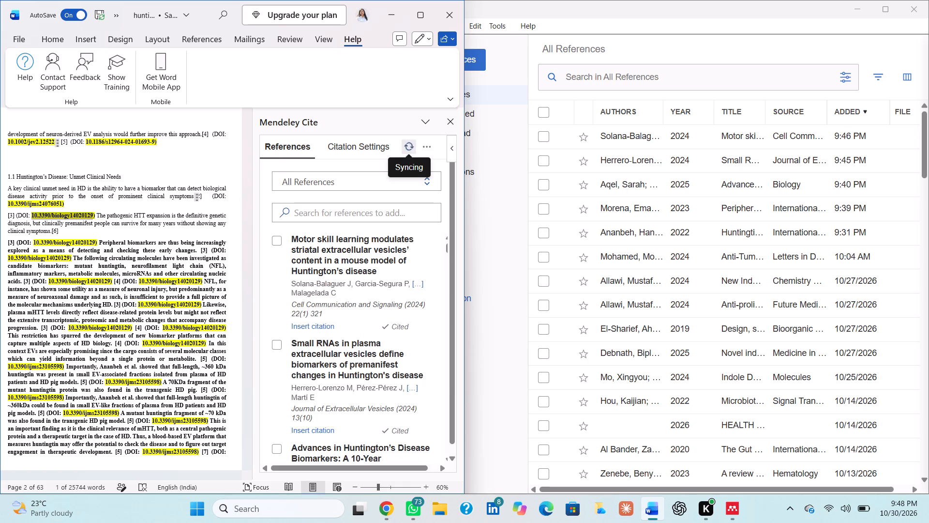
pyautogui.scroll(-1, 324, 331)
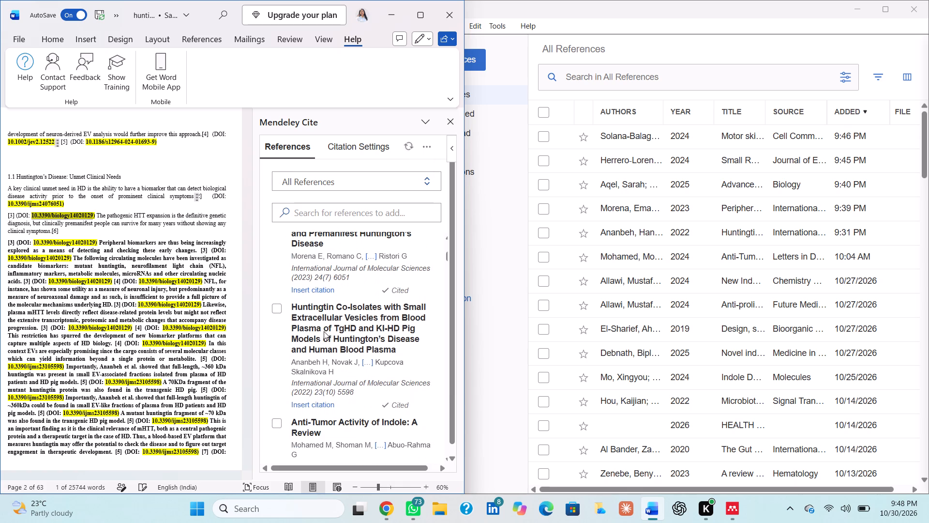
pyautogui.scroll(-1, 324, 331)
pyautogui.scroll(1, 319, 312)
pyautogui.click(277, 338)
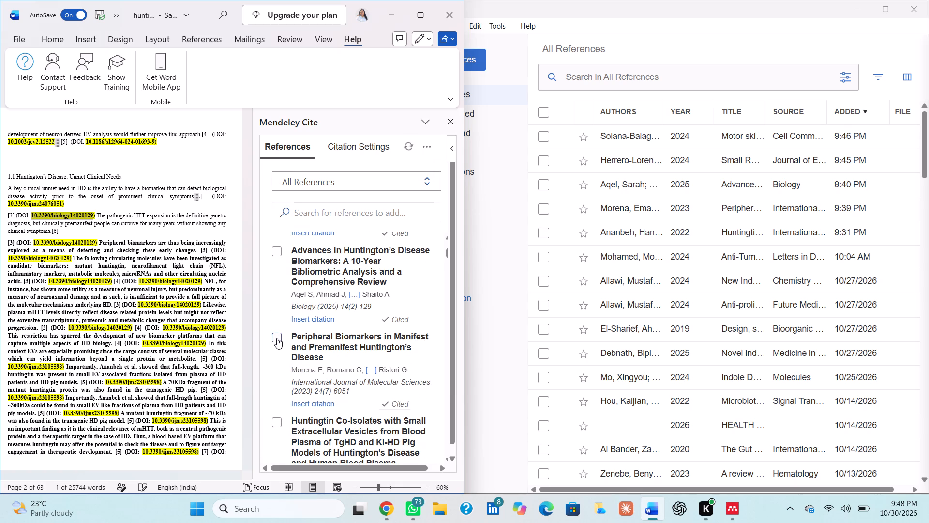
pyautogui.click(15, 216)
pyautogui.click(283, 451)
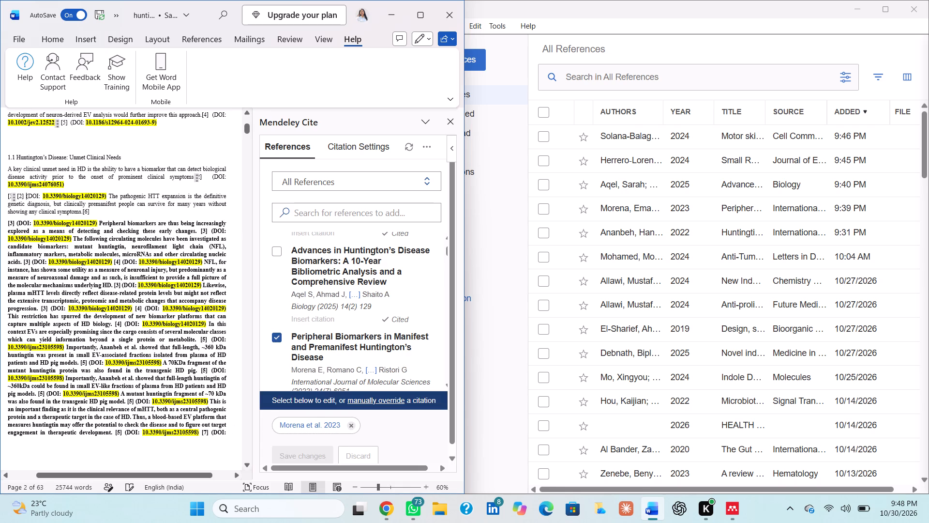
# Delete the typed [3] marker before the inserted citation and join "The pathogenic HTT expansion" paragraph to the preceding one.
pyautogui.click(23, 244)
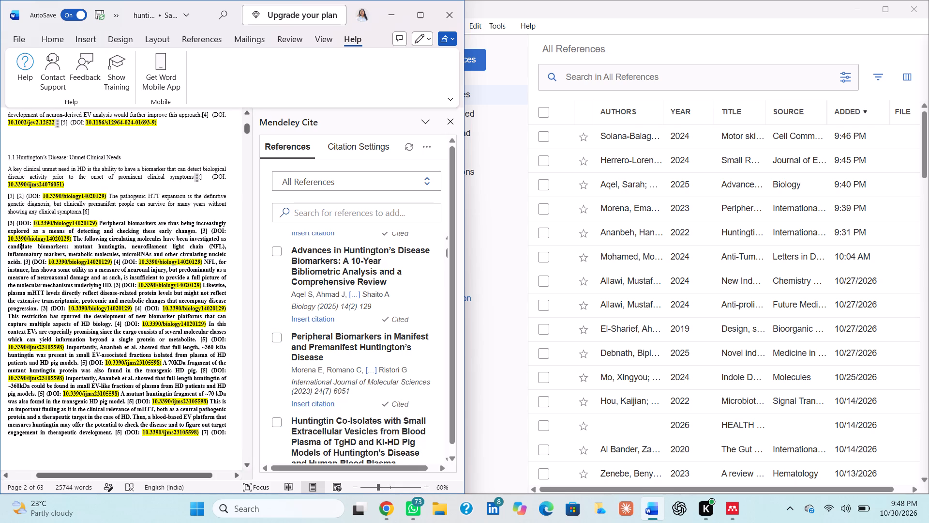
pyautogui.click(14, 195)
pyautogui.press('=')
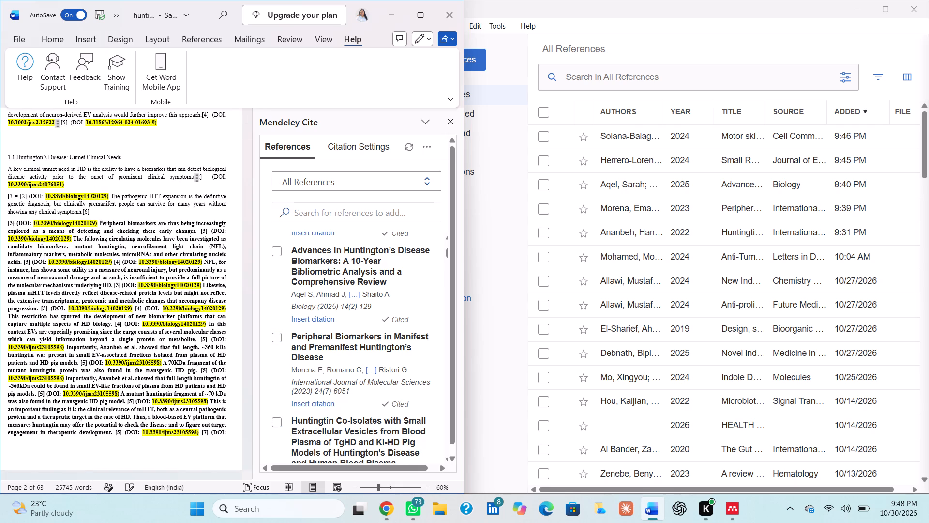
pyautogui.press('BackSpace')
pyautogui.press('BackSpace')
pyautogui.press('BackSpace')
pyautogui.press('BackSpace')
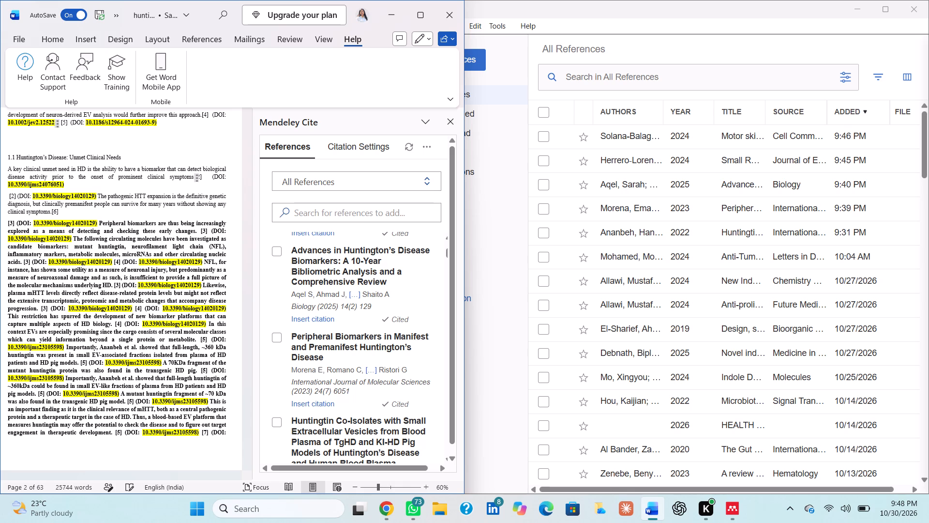
pyautogui.press('BackSpace')
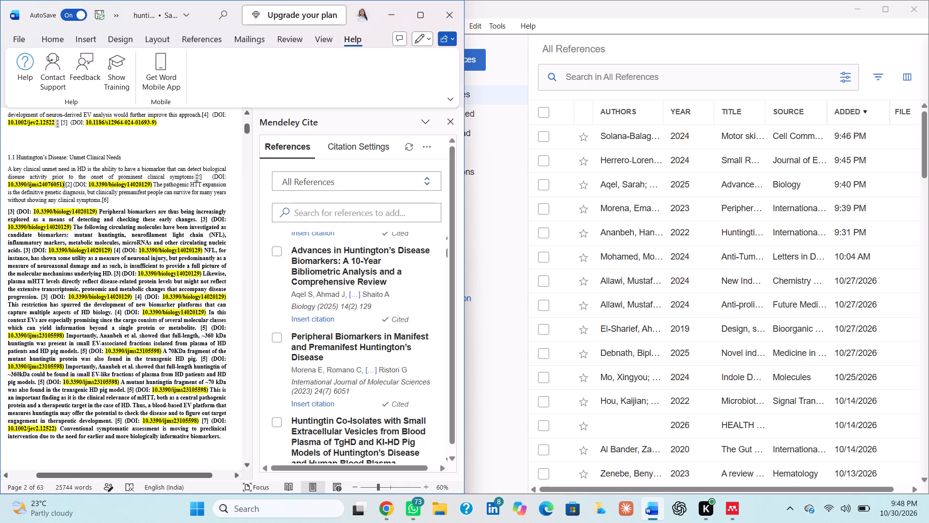
# Delete the [3] marker and DOI 10.3390/biology14020129 before "Peripheral biomarkers are thus".
pyautogui.moveTo(7, 210); pyautogui.dragTo(84, 213)
pyautogui.press('BackSpace')
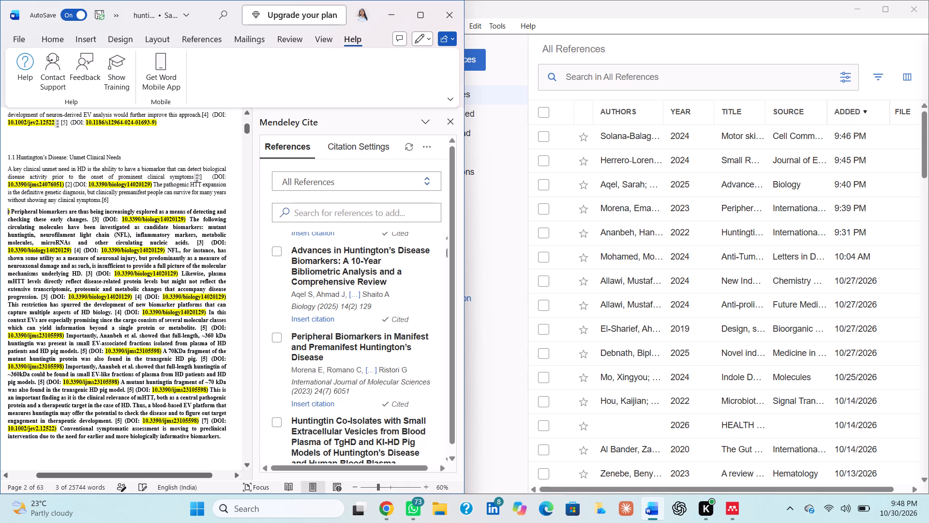
pyautogui.press('Right')
pyautogui.press('BackSpace')
pyautogui.press('BackSpace')
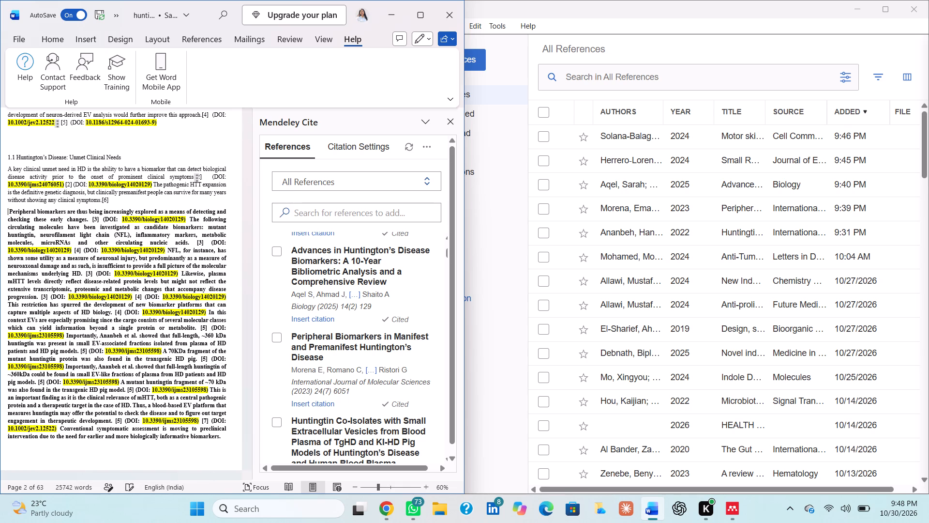
# Join the "Peripheral biomarkers" paragraph to the preceding one and delete the [6] citation after "clinical symptoms.".
pyautogui.press('BackSpace')
pyautogui.press('BackSpace')
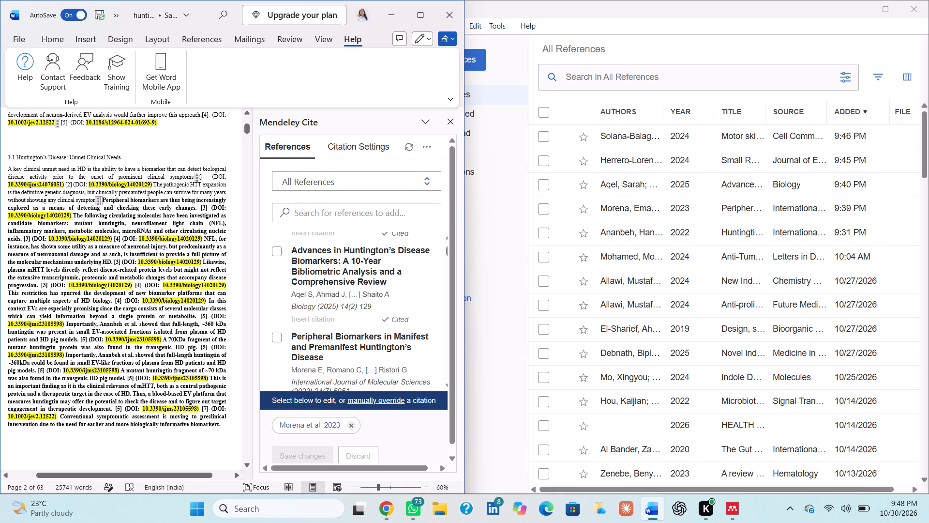
# Delete the typed [3] and [4] markers with DOI 10.3390/biology14020129 after "these early changes." and "other circulating nucleic acids.".
pyautogui.moveTo(199, 207); pyautogui.dragTo(97, 220)
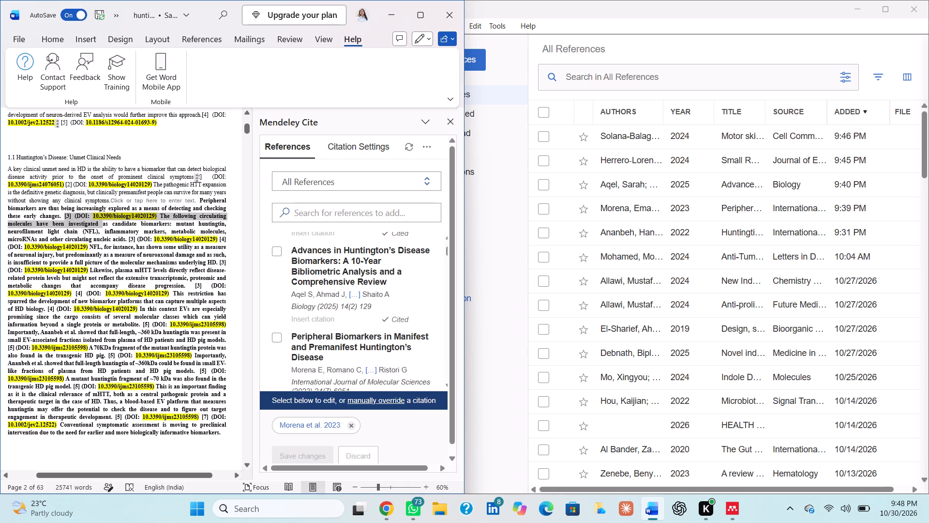
pyautogui.moveTo(97, 220); pyautogui.dragTo(156, 219)
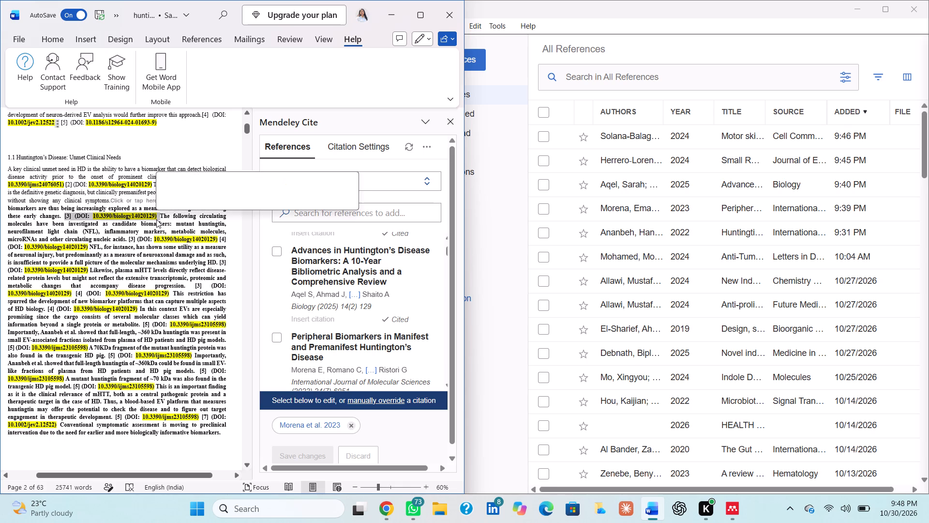
pyautogui.press('BackSpace')
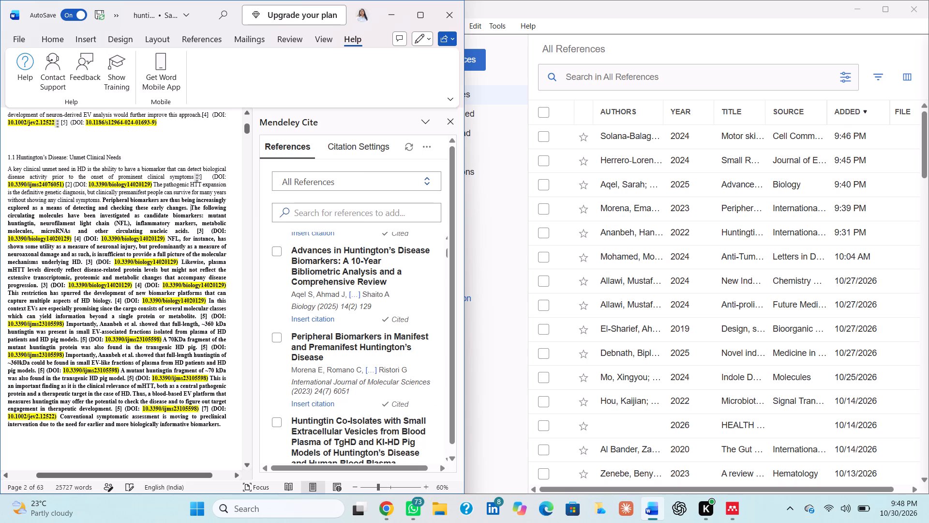
pyautogui.moveTo(194, 231); pyautogui.dragTo(71, 241)
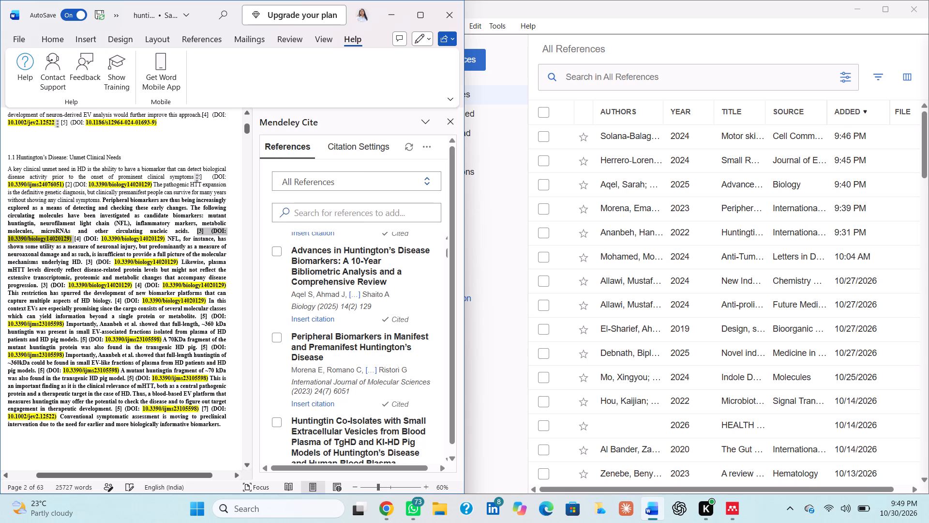
pyautogui.moveTo(71, 241); pyautogui.dragTo(75, 240)
pyautogui.press('BackSpace')
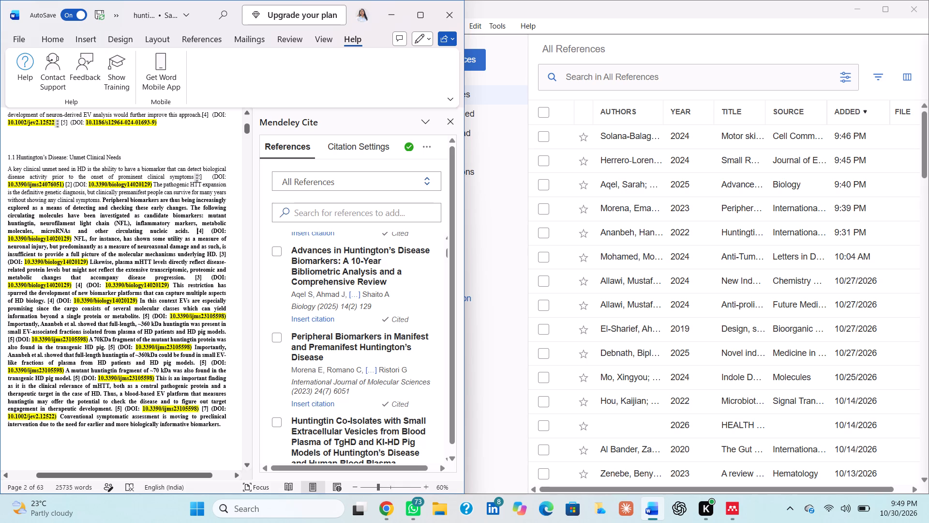
pyautogui.moveTo(195, 231); pyautogui.dragTo(185, 234)
pyautogui.moveTo(185, 234); pyautogui.dragTo(72, 240)
pyautogui.press('BackSpace')
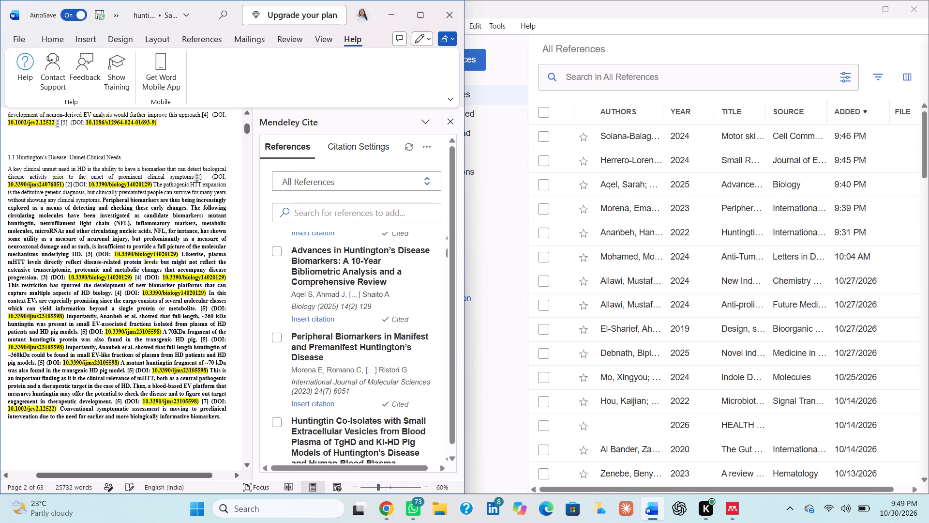
# Delete the typed [3] and [4] markers with DOI 10.3390/biology14020129 after "mechanisms underlying HD." and "accompany disease progression.".
pyautogui.moveTo(85, 253); pyautogui.dragTo(163, 258)
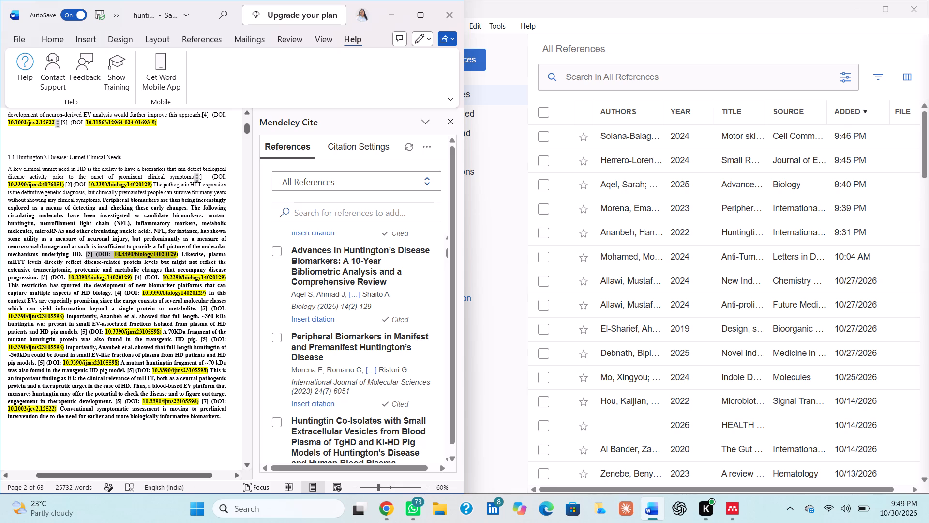
pyautogui.moveTo(163, 258); pyautogui.dragTo(177, 257)
pyautogui.moveTo(177, 257); pyautogui.dragTo(178, 257)
pyautogui.moveTo(178, 257); pyautogui.dragTo(178, 255)
pyautogui.press('BackSpace')
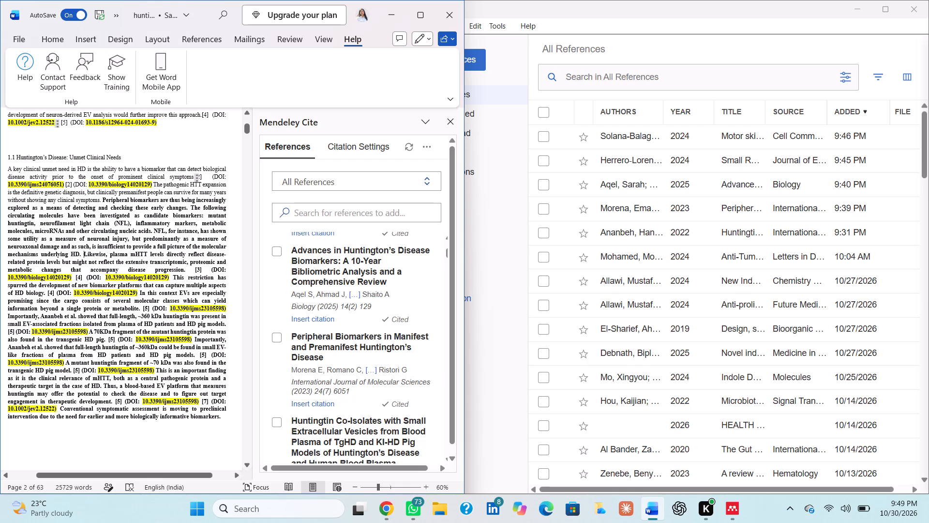
pyautogui.moveTo(192, 270); pyautogui.dragTo(168, 275, button='right')
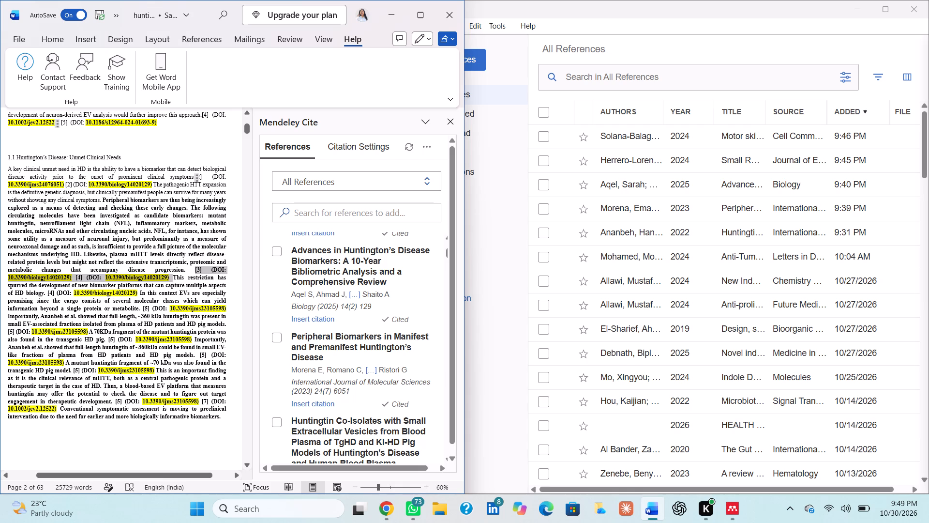
pyautogui.moveTo(168, 275); pyautogui.dragTo(172, 277, button='right')
pyautogui.press('BackSpace')
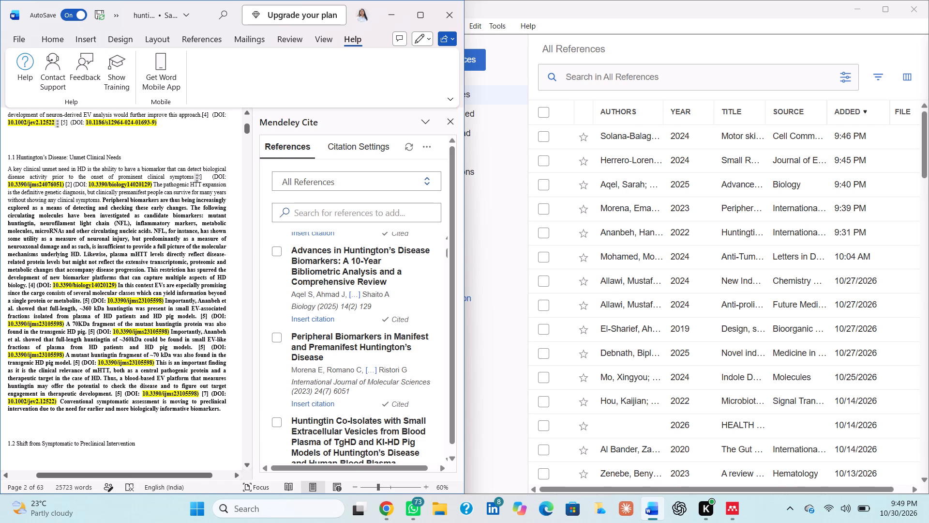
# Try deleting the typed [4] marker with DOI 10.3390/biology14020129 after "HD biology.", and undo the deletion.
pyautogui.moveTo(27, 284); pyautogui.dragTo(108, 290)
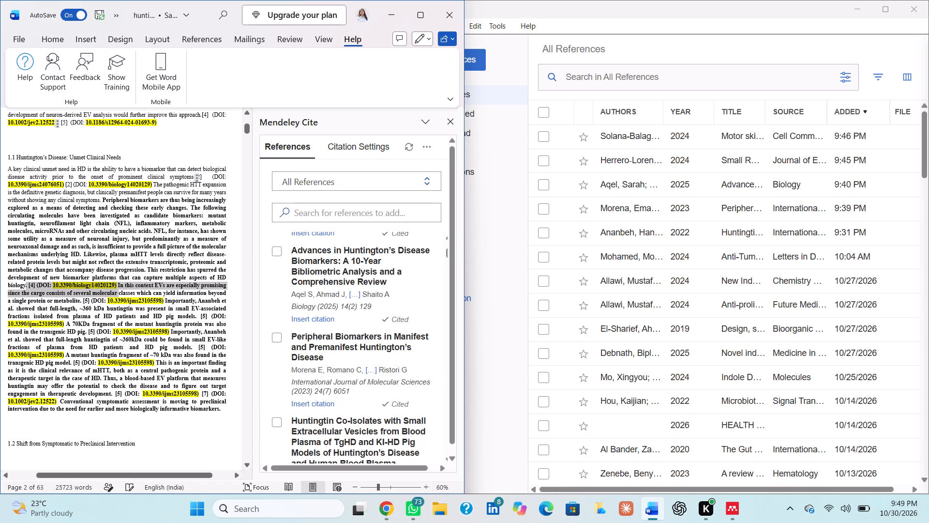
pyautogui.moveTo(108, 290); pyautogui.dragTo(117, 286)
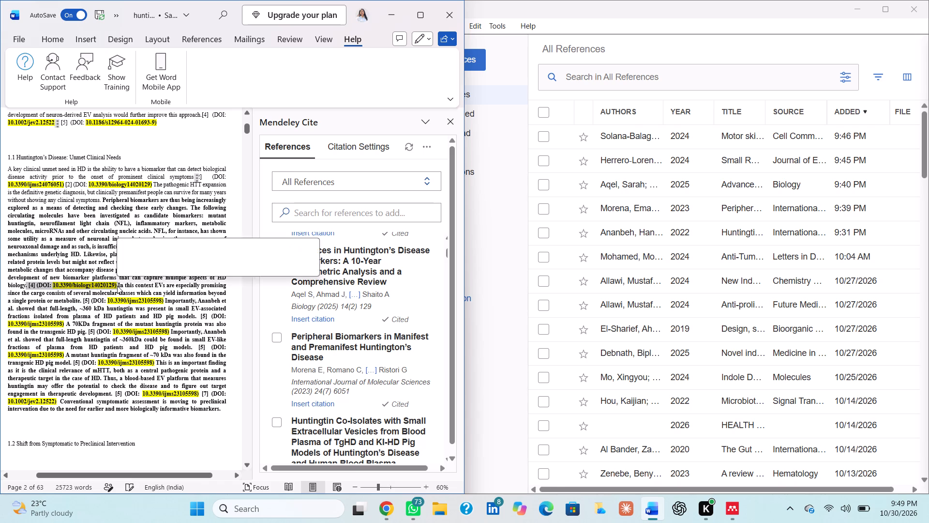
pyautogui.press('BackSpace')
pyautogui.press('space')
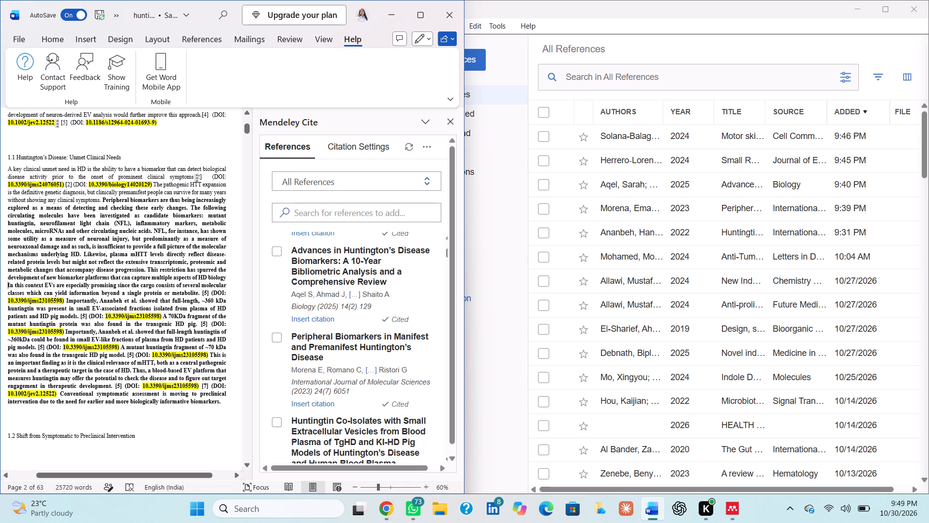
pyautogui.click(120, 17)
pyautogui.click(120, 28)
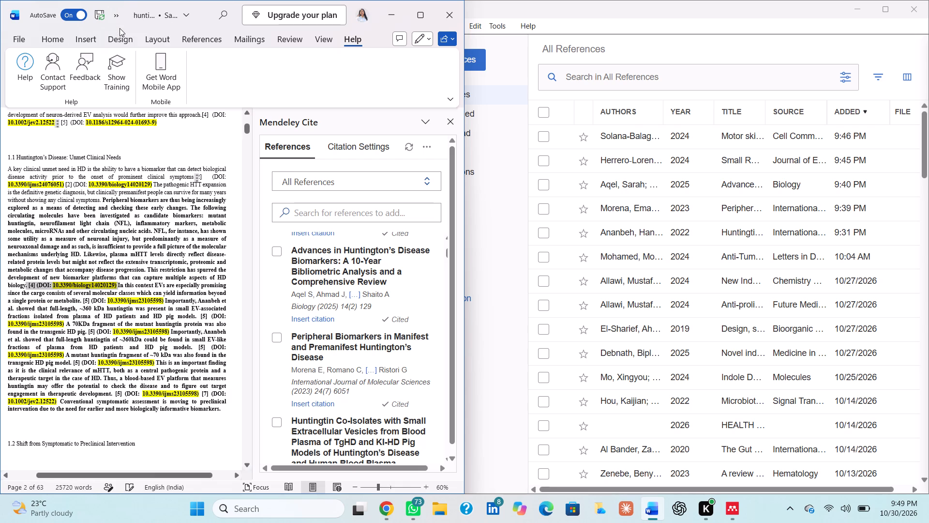
# Replace the typed [4] marker after "HD biology." with a Mendeley citation of "Peripheral Biomarkers in Manifest and Premanifest Huntington's Disease", keeping the DOI.
pyautogui.click(55, 276)
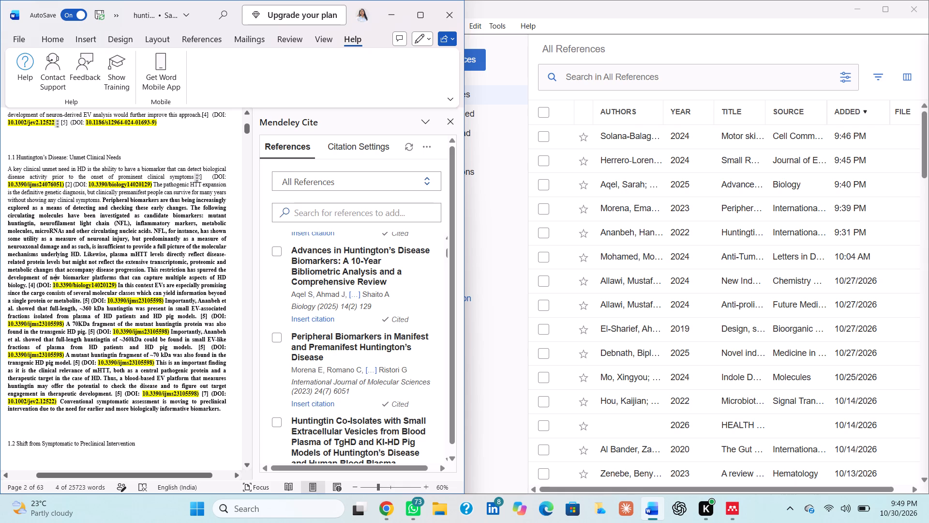
pyautogui.click(36, 287)
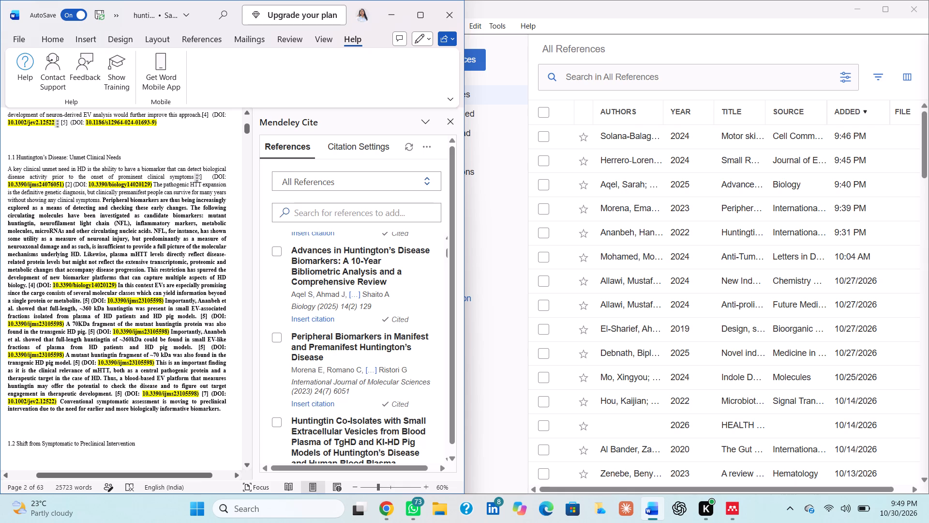
pyautogui.press('BackSpace')
pyautogui.press('BackSpace')
pyautogui.press('BackSpace')
pyautogui.press('BackSpace')
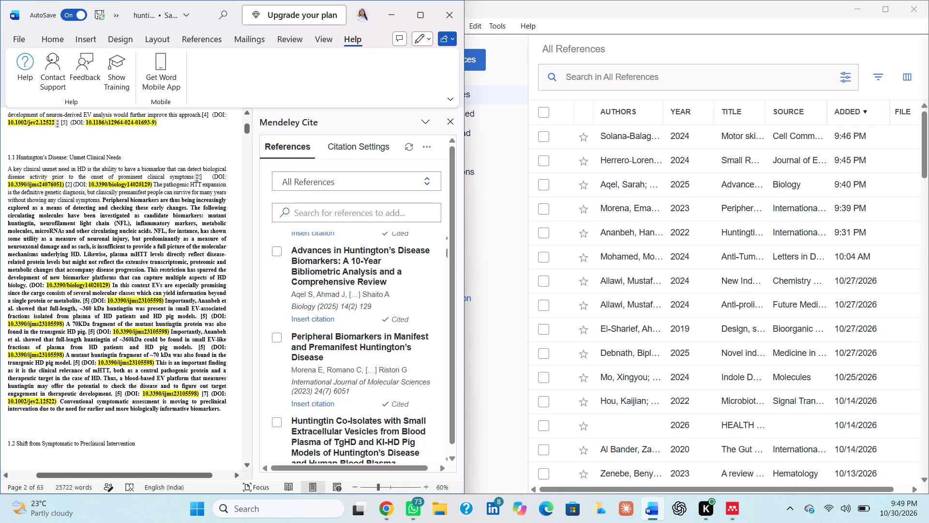
pyautogui.scroll(-1, 303, 353)
pyautogui.scroll(1, 303, 353)
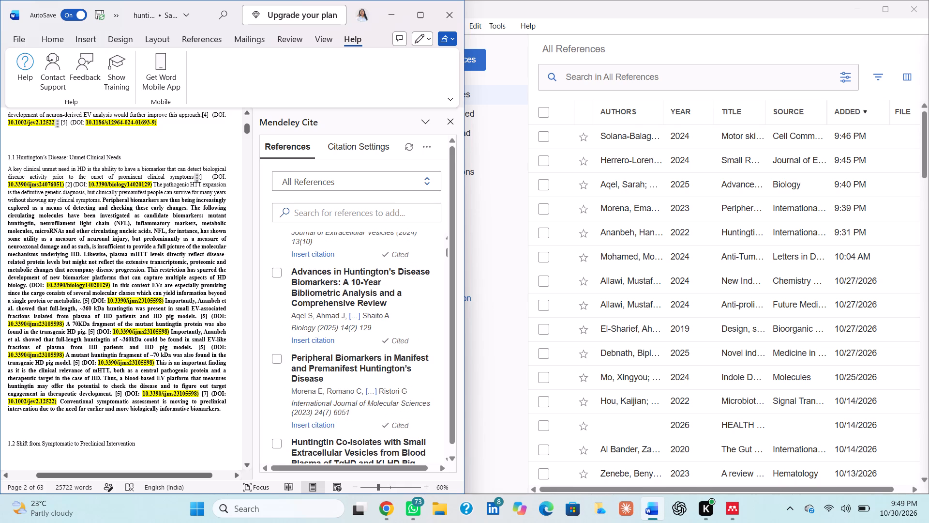
pyautogui.click(278, 359)
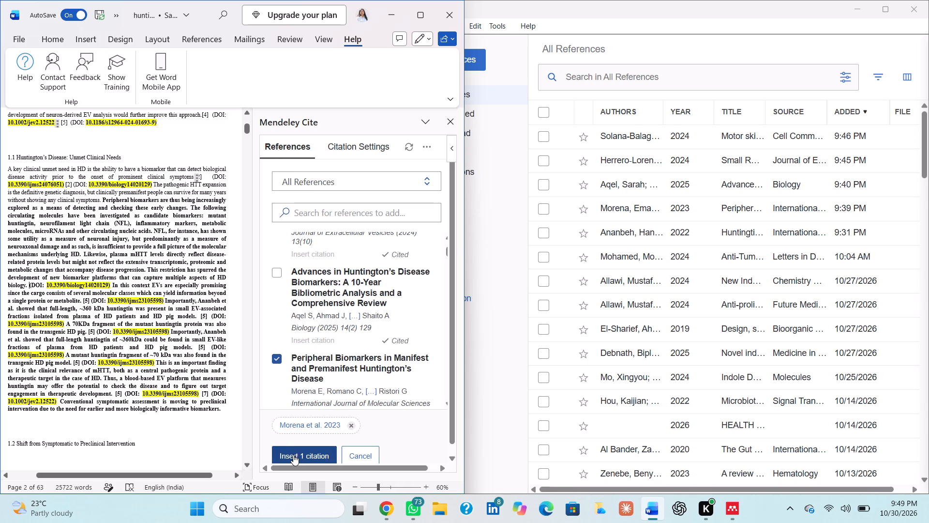
pyautogui.click(293, 455)
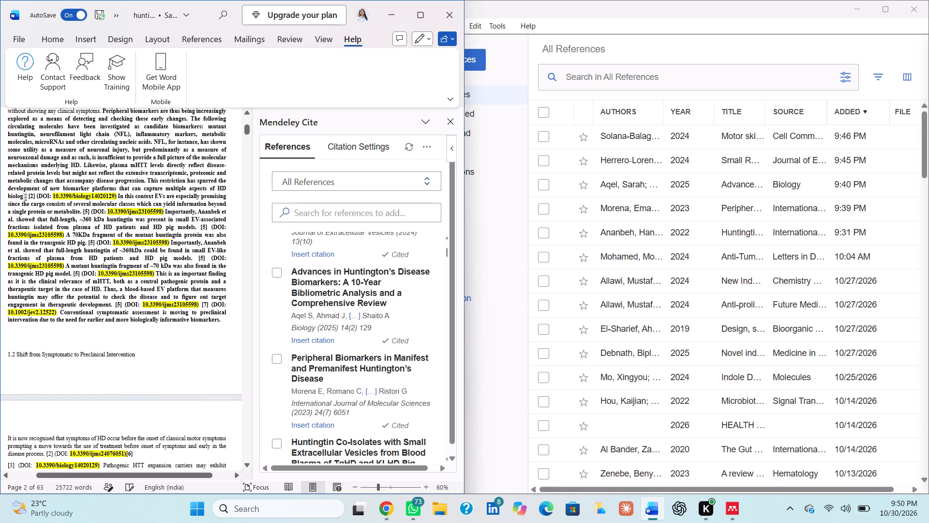
# Delete the typed [5] markers with DOI 10.3390/ijms23105598 after "a single protein or metabolite." and before "A 70KDa fragment".
pyautogui.moveTo(84, 211); pyautogui.dragTo(153, 213)
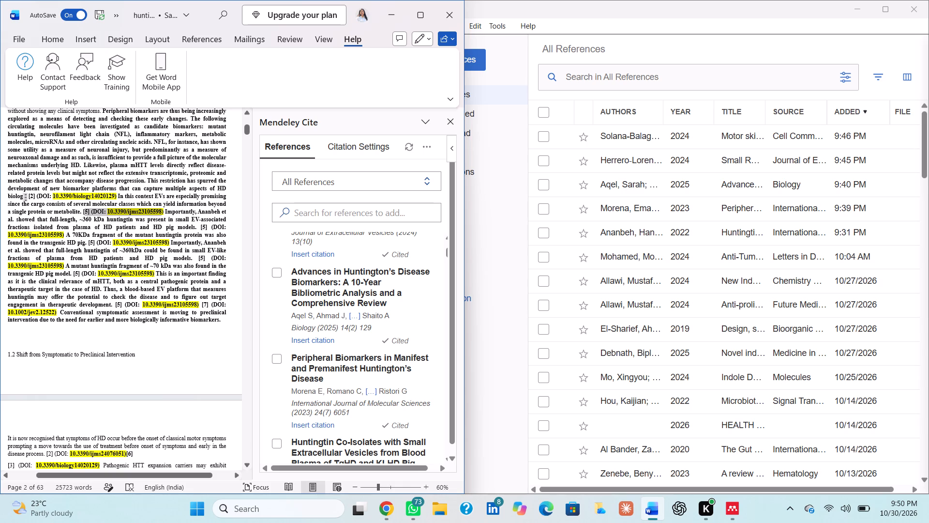
pyautogui.moveTo(153, 213); pyautogui.dragTo(162, 211)
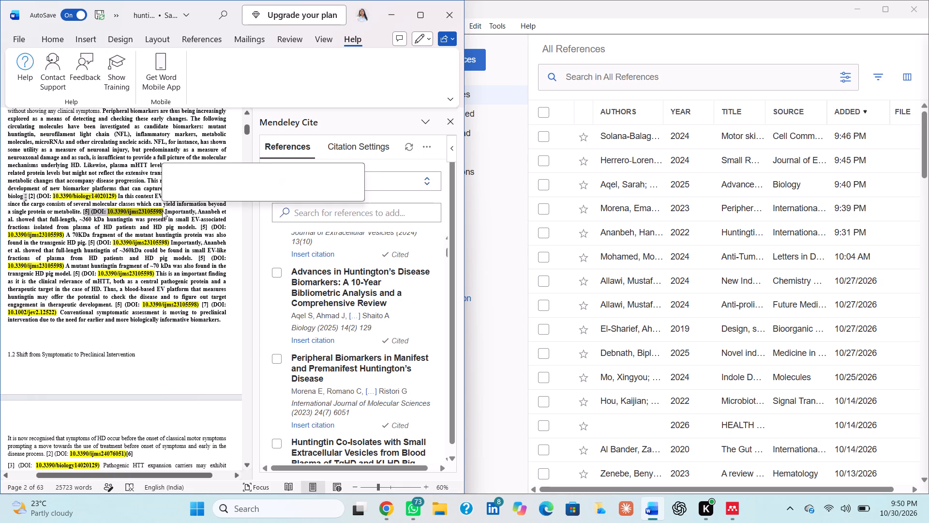
pyautogui.press('BackSpace')
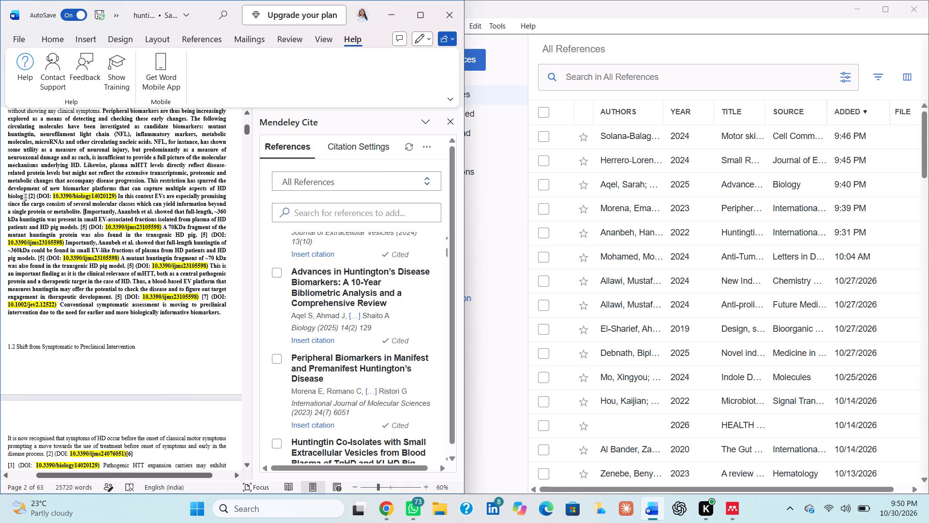
pyautogui.press('BackSpace')
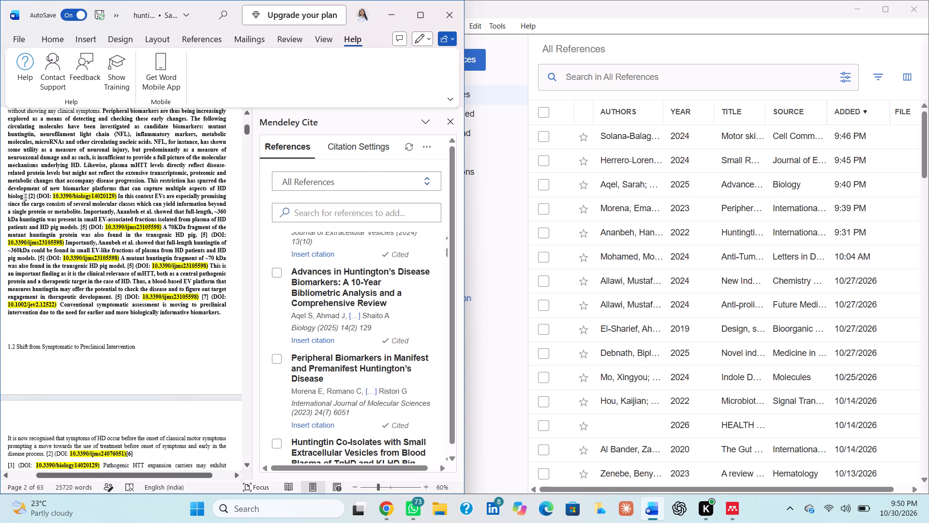
pyautogui.moveTo(80, 227); pyautogui.dragTo(156, 231)
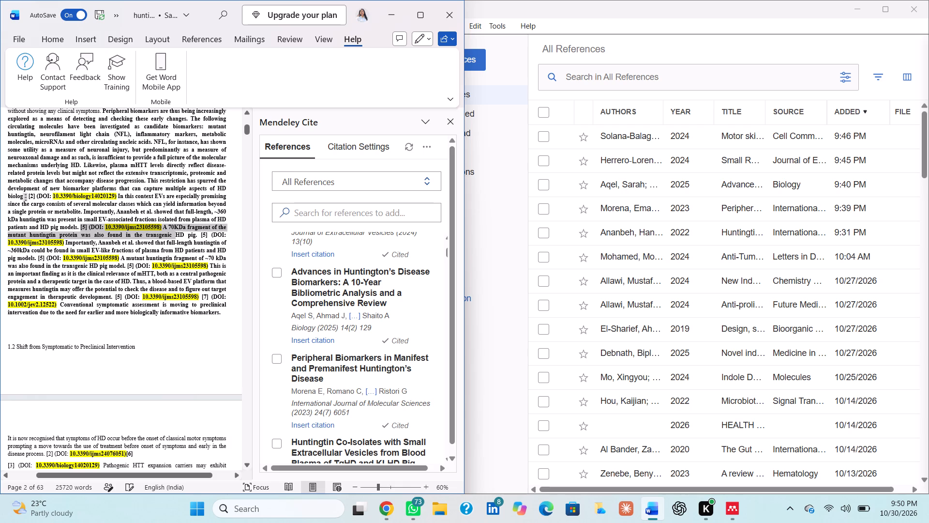
pyautogui.moveTo(156, 231); pyautogui.dragTo(161, 228)
pyautogui.press('BackSpace')
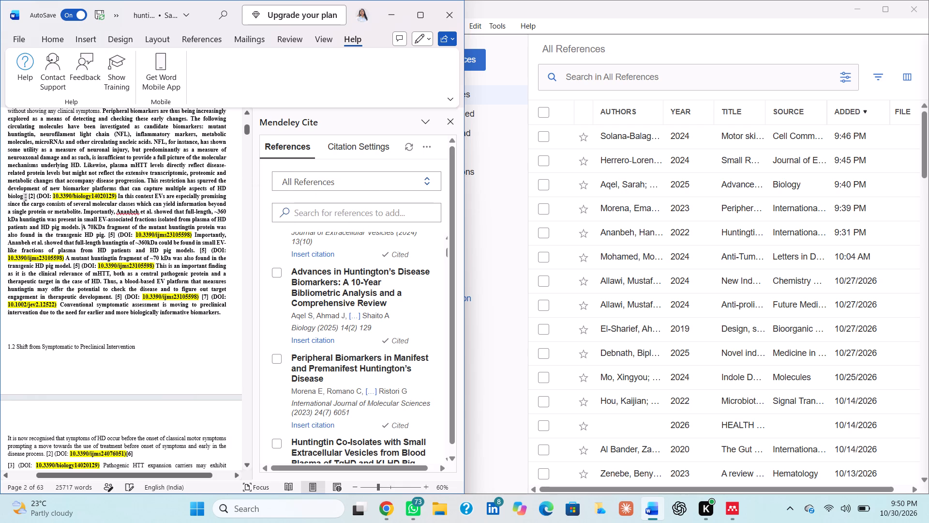
# Delete the [5] markers with DOI 10.3390/ijms23105598 after "transgenic HD pig" and before "A mutant huntingtin fragment", keeping the sentences' full stops and spacing.
pyautogui.moveTo(106, 233); pyautogui.dragTo(190, 238)
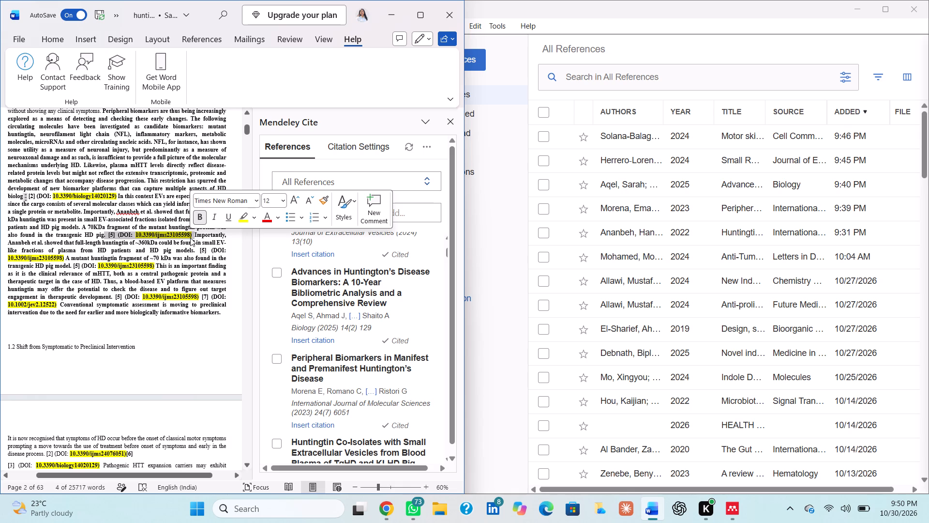
pyautogui.press('BackSpace')
pyautogui.write('.')
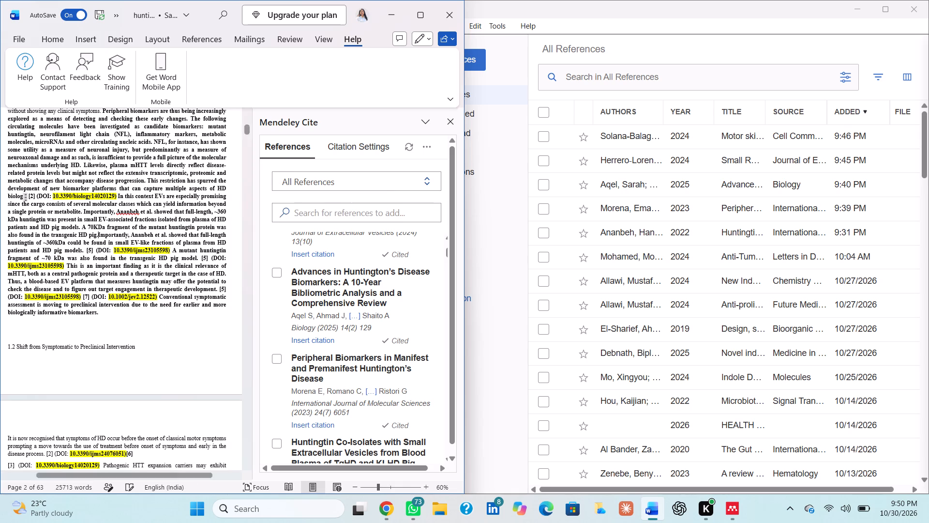
pyautogui.press('space')
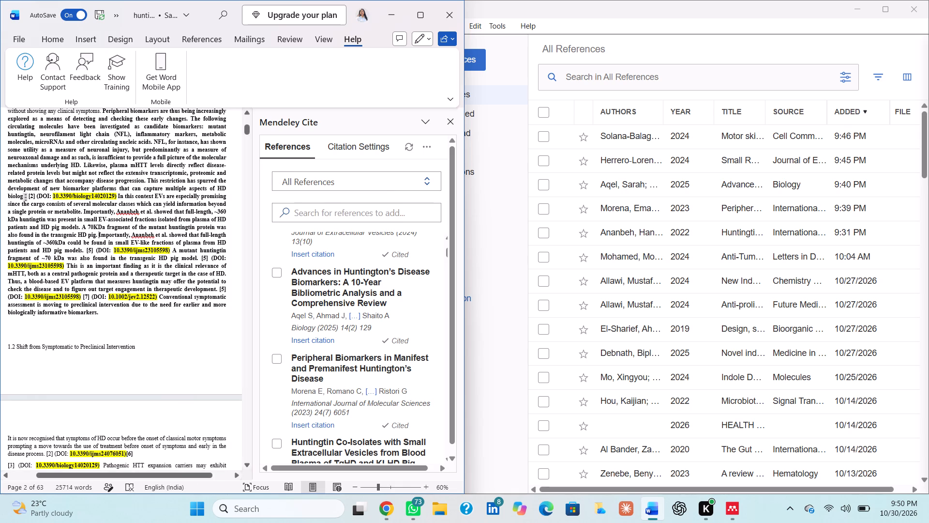
pyautogui.moveTo(86, 249); pyautogui.dragTo(168, 251)
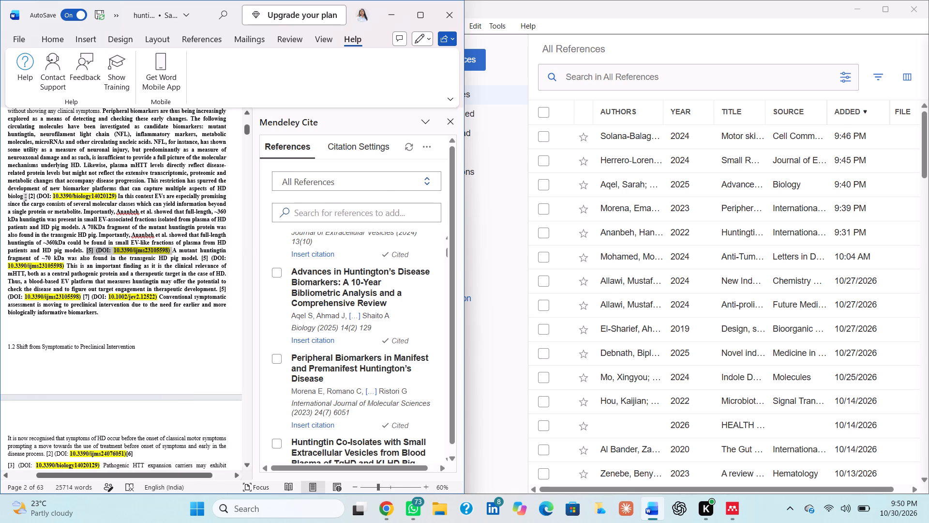
pyautogui.press('BackSpace')
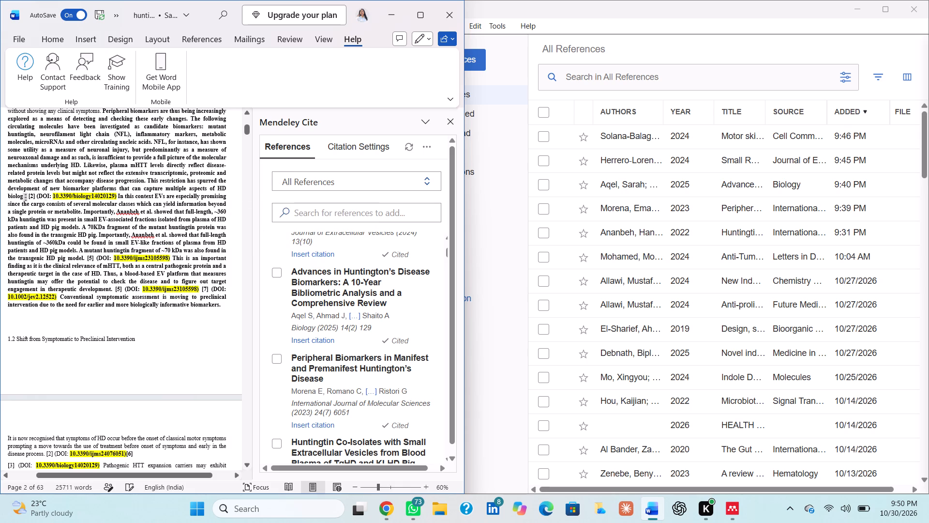
pyautogui.press('space')
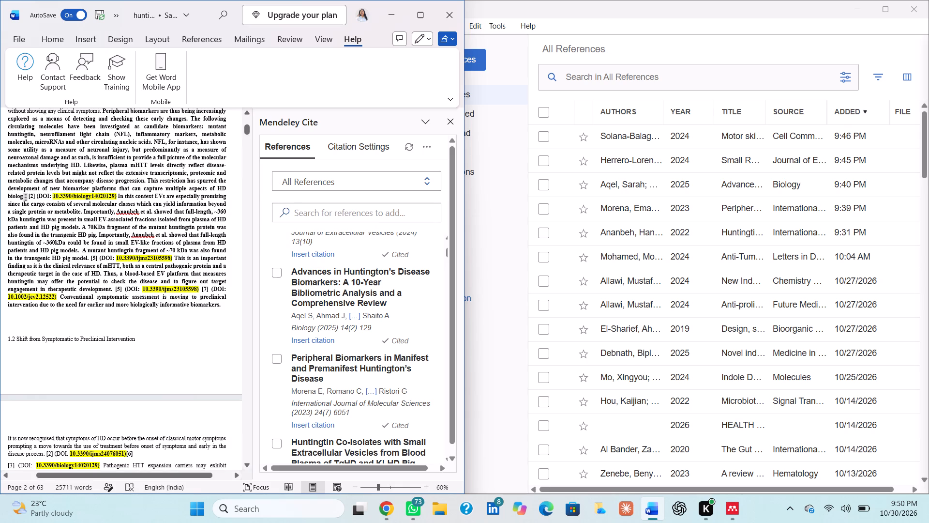
# Delete the typed [5] marker with DOI 10.3390/ijms23105598 before "This is an important finding".
pyautogui.moveTo(90, 257); pyautogui.dragTo(171, 261)
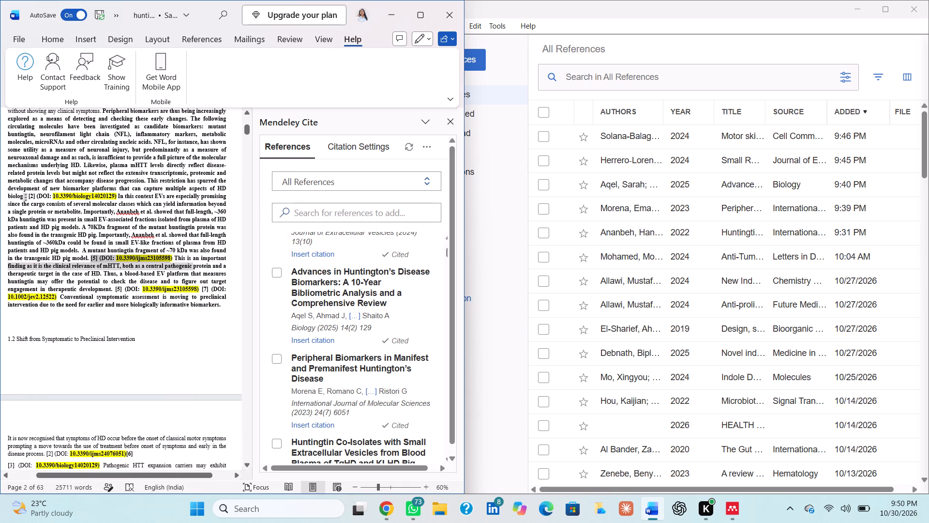
pyautogui.moveTo(171, 261); pyautogui.dragTo(172, 260)
pyautogui.press('BackSpace')
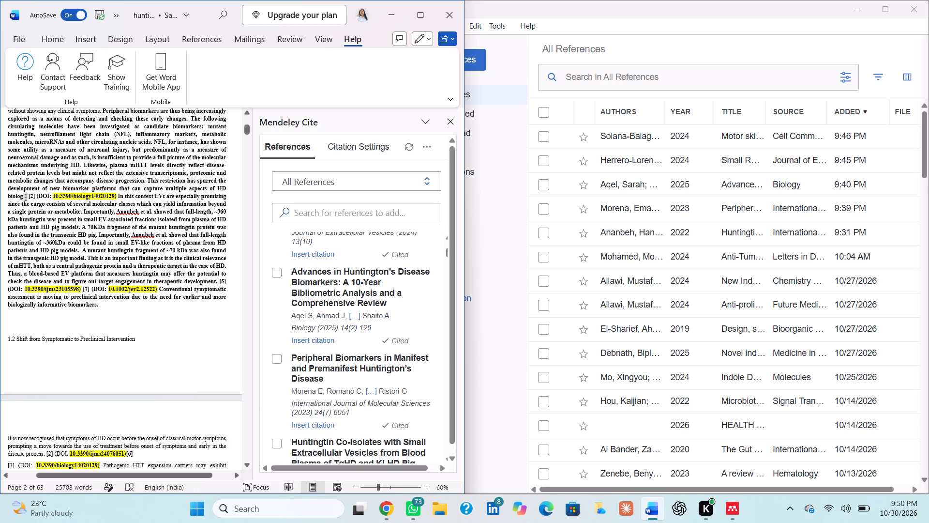
# Copy DOI 10.3390/ijms23105598 from the manuscript and look up its metadata in Mendeley Reference Manager's manual reference form.
pyautogui.moveTo(22, 289); pyautogui.dragTo(75, 287)
pyautogui.hotkey('ctrl', 'c')
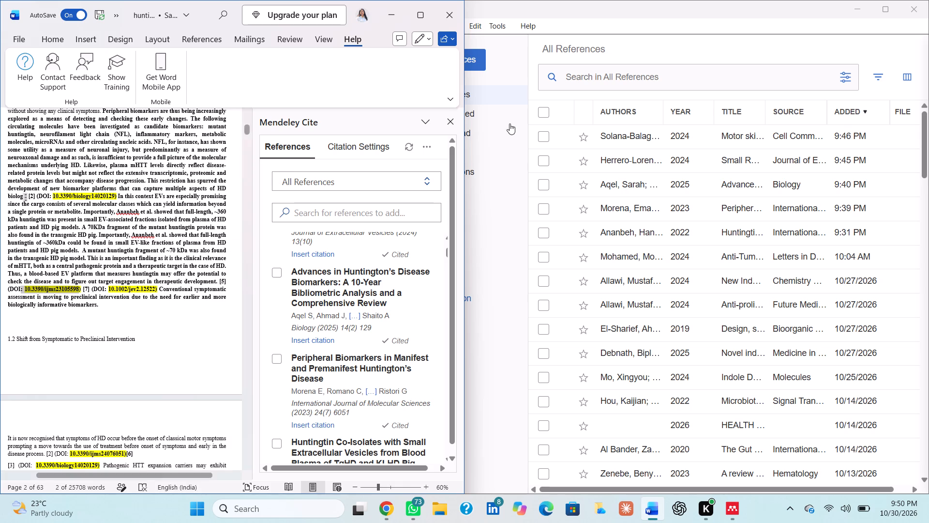
pyautogui.click(476, 62)
pyautogui.click(473, 234)
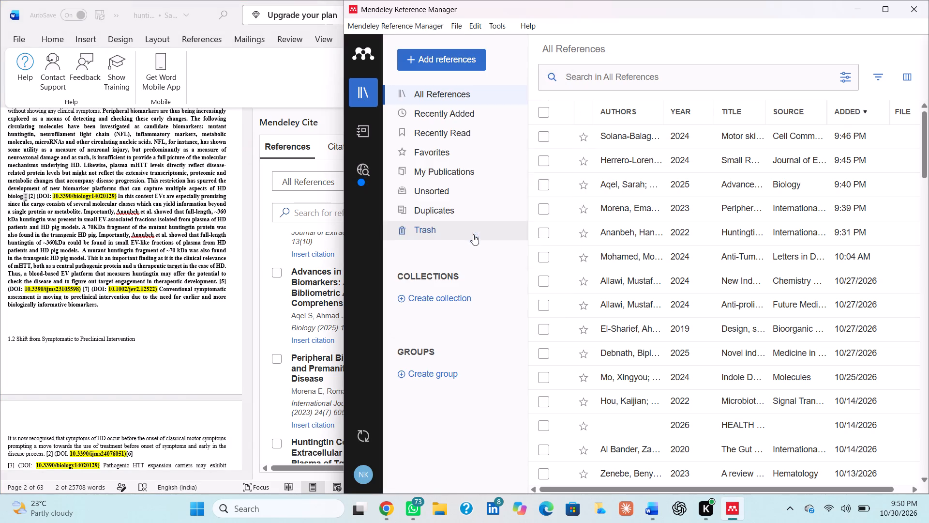
pyautogui.click(577, 113)
pyautogui.hotkey('ctrl', 'v')
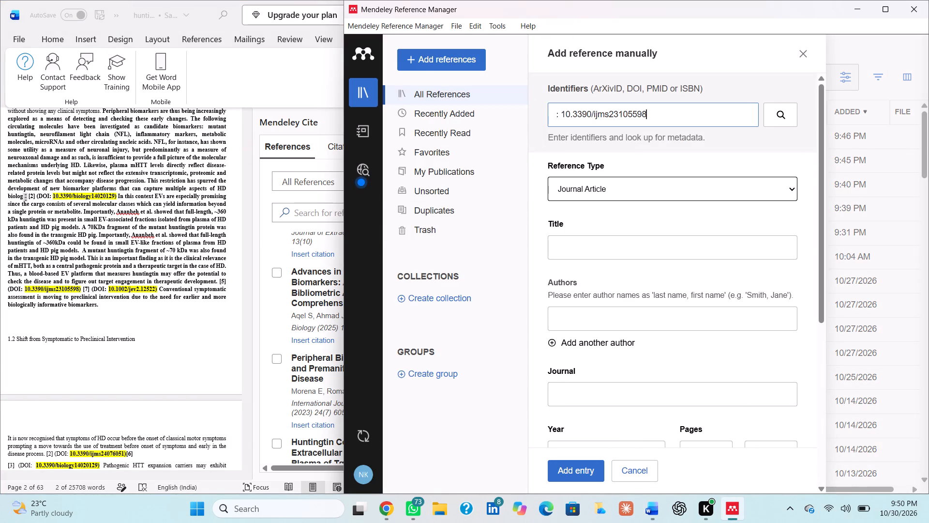
pyautogui.click(560, 114)
pyautogui.press('BackSpace')
pyautogui.press('BackSpace')
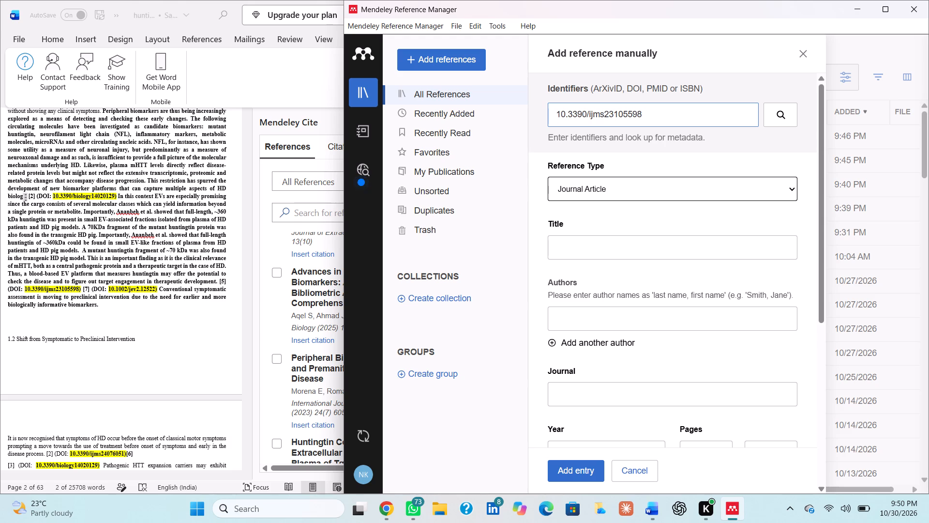
pyautogui.click(779, 116)
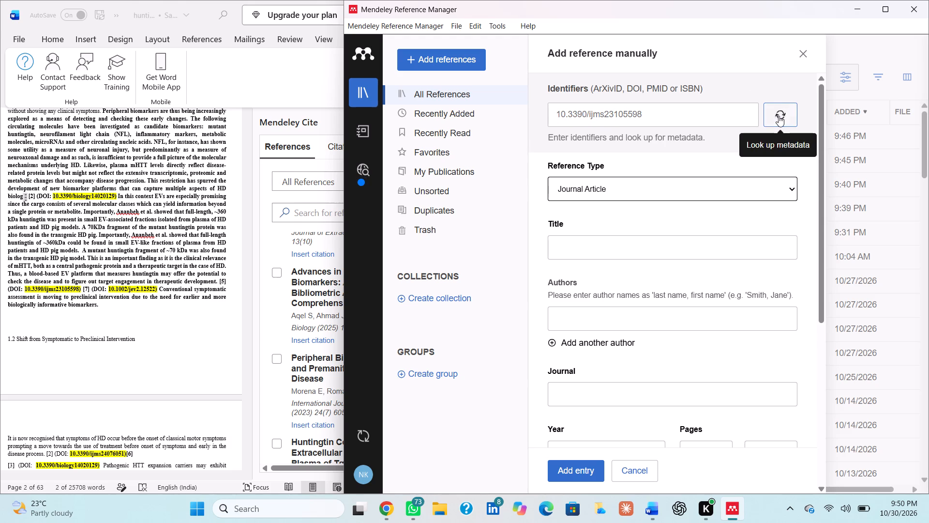
# Back in Word, replace the typed [5] after "therapeutic development." with a Mendeley citation of Ananbeh et al. 2022, "Huntingtin Co-Isolates with Small Extracellular Vesicles".
pyautogui.click(189, 342)
pyautogui.click(227, 282)
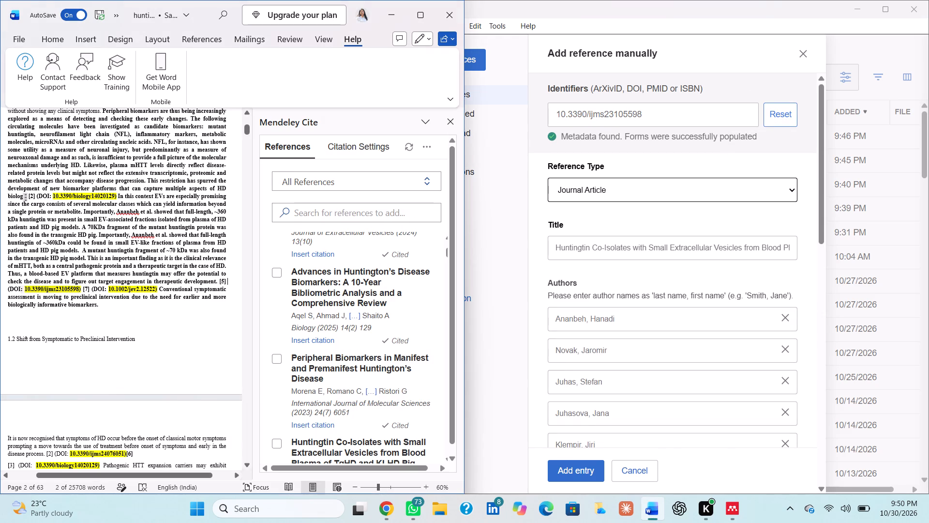
pyautogui.press('BackSpace')
pyautogui.press('BackSpace')
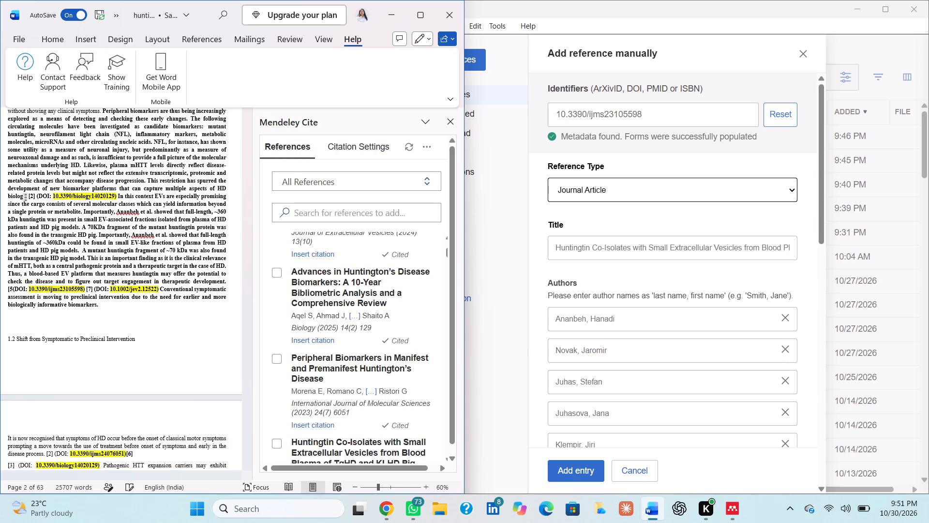
pyautogui.press('BackSpace')
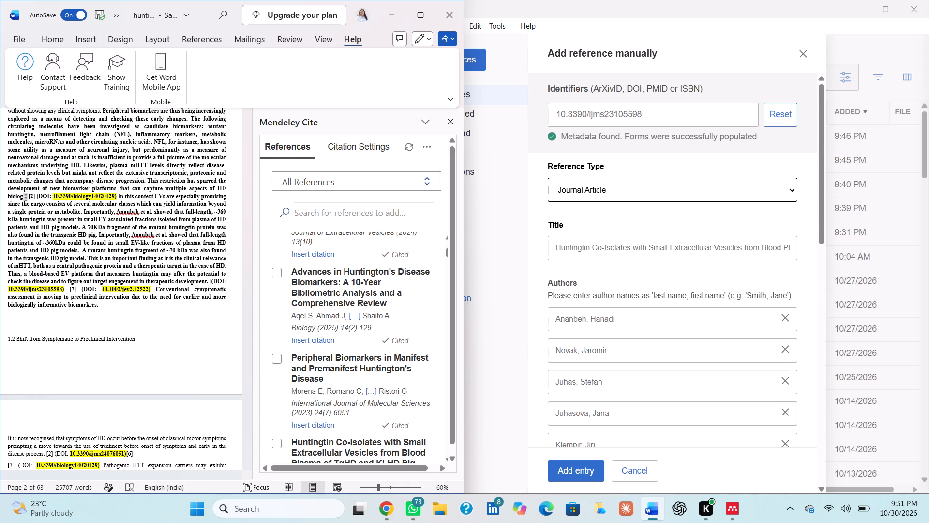
pyautogui.press('BackSpace')
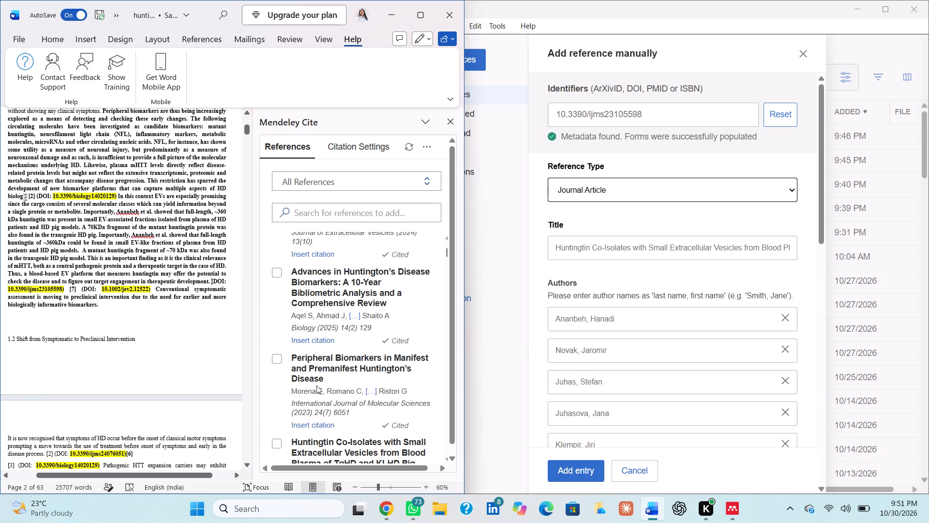
pyautogui.scroll(-1, 316, 385)
pyautogui.click(272, 327)
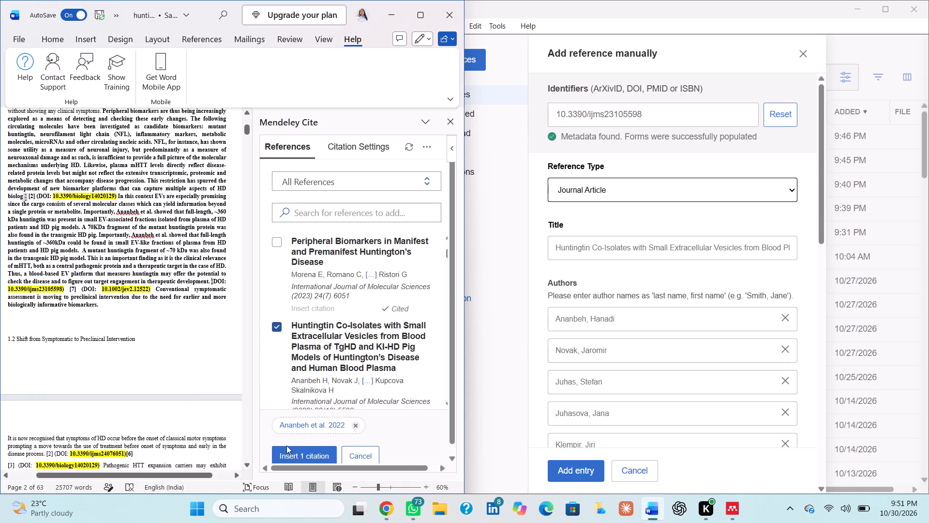
pyautogui.click(291, 453)
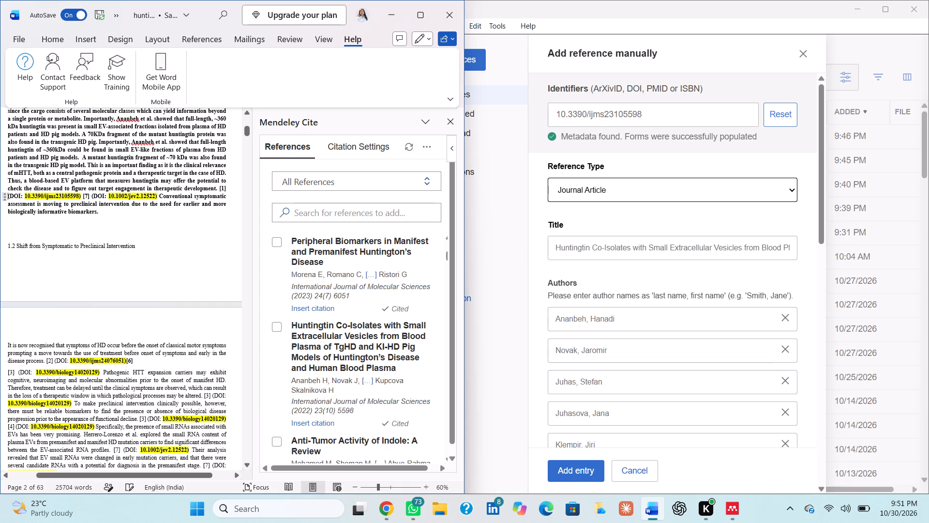
# Copy DOI 10.1002/jev2.12522 from before "Conventional symptomatic assessment" and look up its metadata in Mendeley Reference Manager's manual reference form.
pyautogui.moveTo(108, 195); pyautogui.dragTo(150, 196)
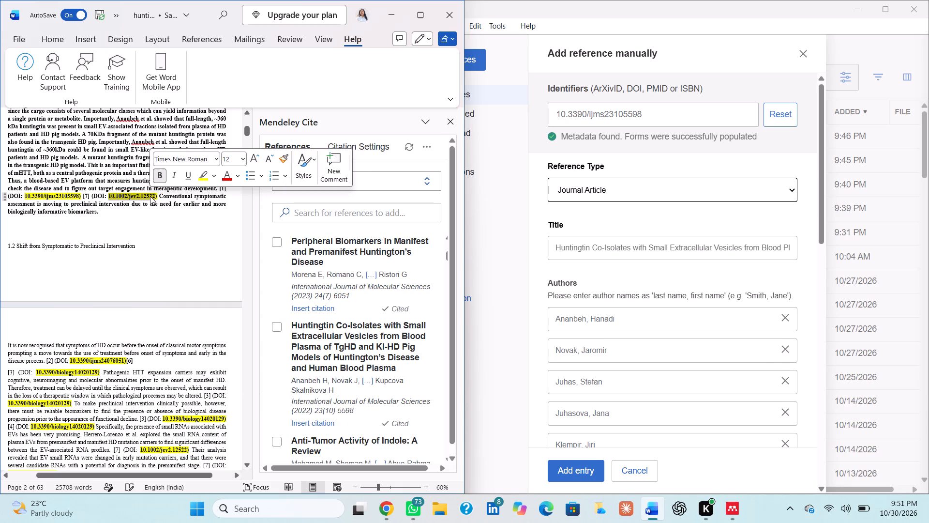
pyautogui.hotkey('ctrl', 'c')
pyautogui.click(469, 61)
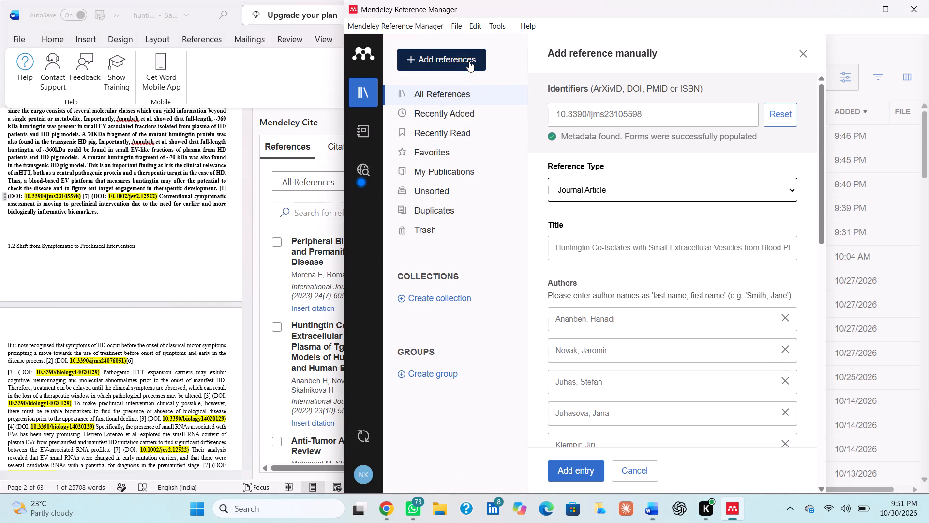
pyautogui.click(638, 112)
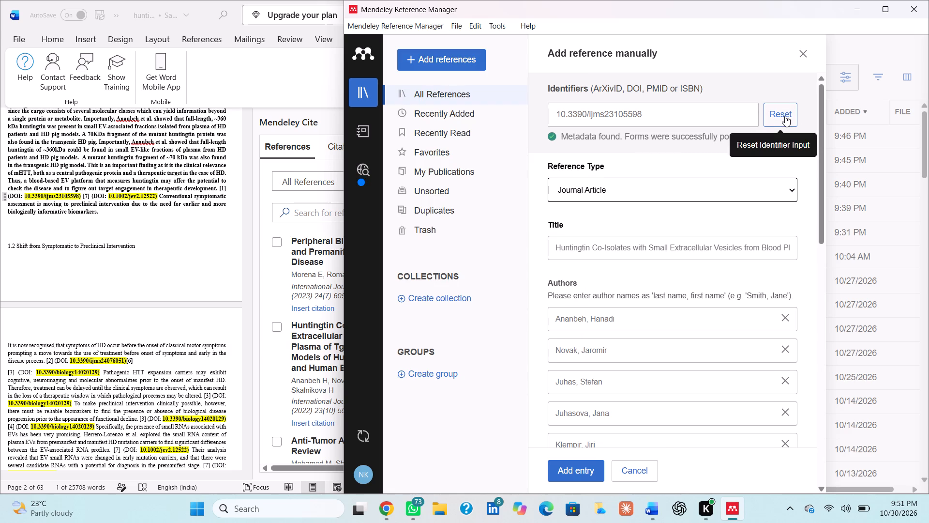
pyautogui.click(785, 116)
pyautogui.click(671, 121)
pyautogui.hotkey('ctrl', 'v')
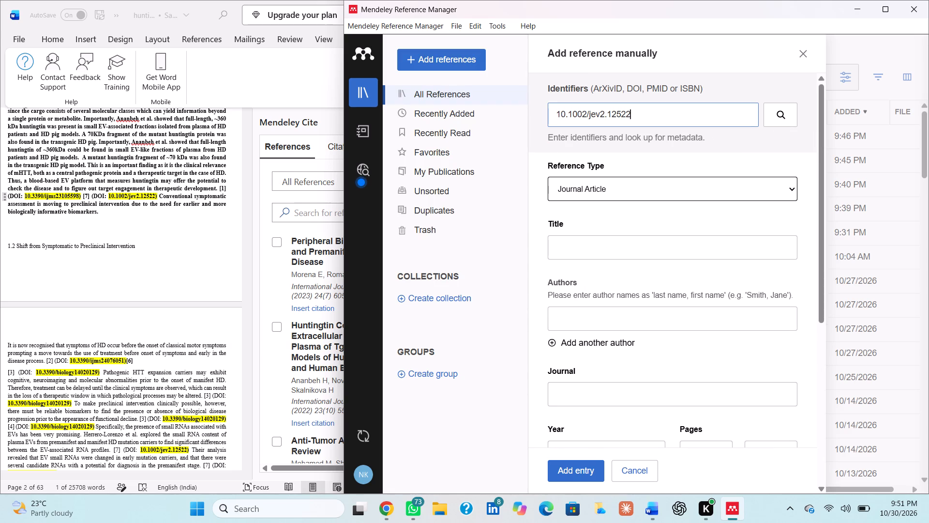
pyautogui.click(783, 115)
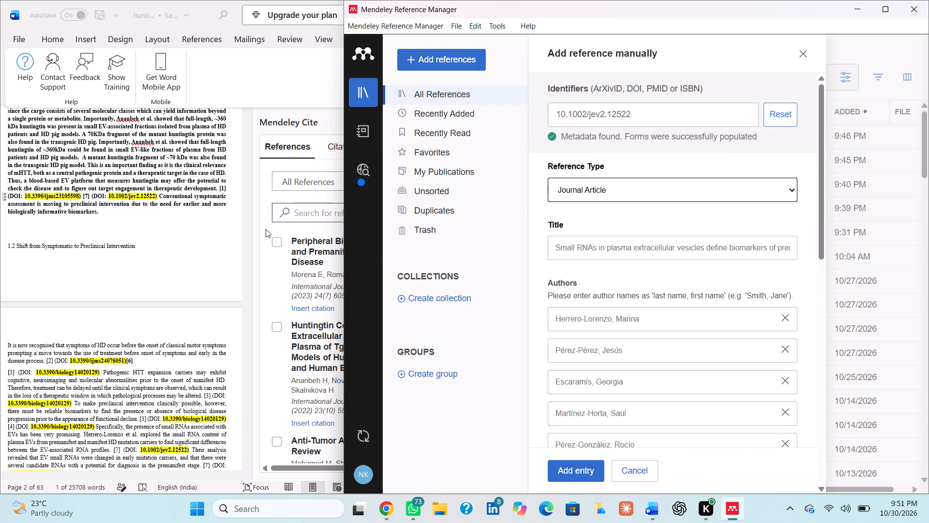
# Back in Word, replace the typed [7] before DOI 10.1002/jev2.12522 with a Mendeley citation of Herrero-Lorenzo et al. 2024, "Small RNAs in plasma extracellular vesicles".
pyautogui.click(235, 246)
pyautogui.scroll(1, 294, 290)
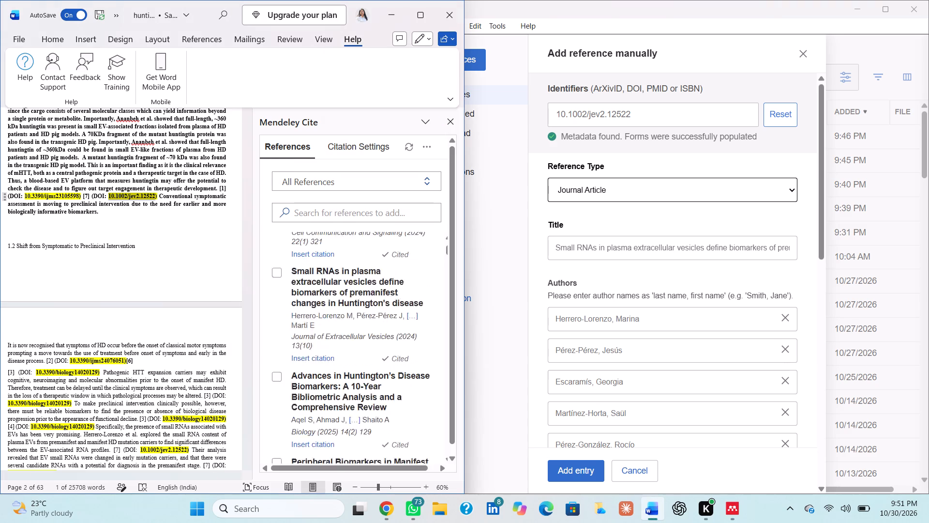
pyautogui.scroll(1, 294, 290)
pyautogui.click(279, 343)
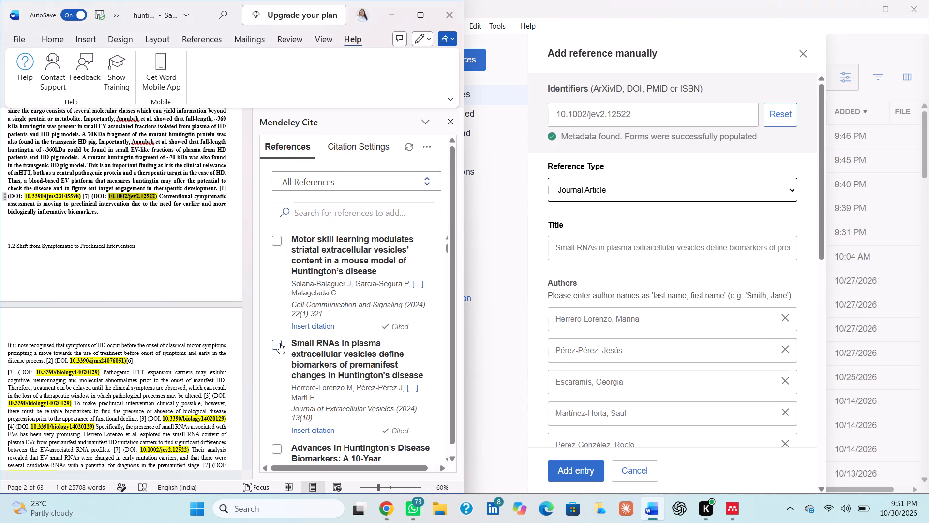
pyautogui.click(90, 193)
pyautogui.press('BackSpace')
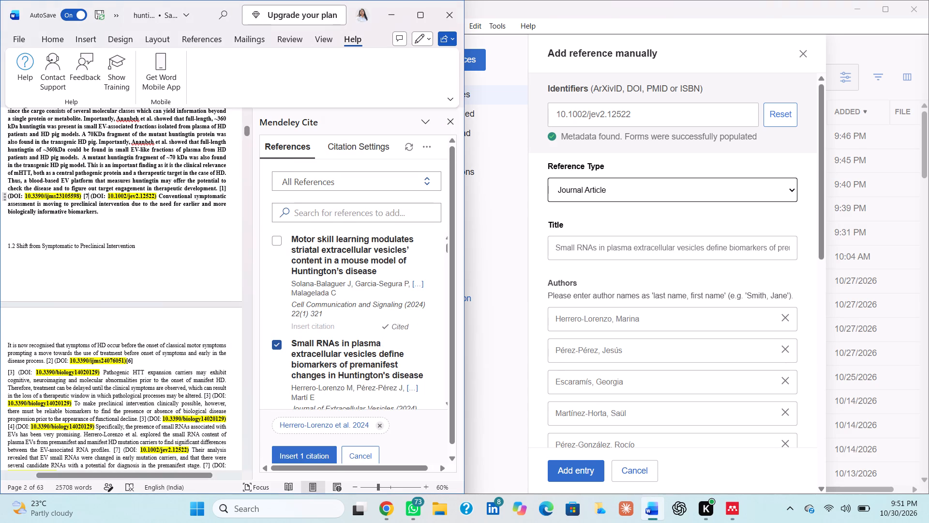
pyautogui.press('BackSpace')
pyautogui.press('BackSpace')
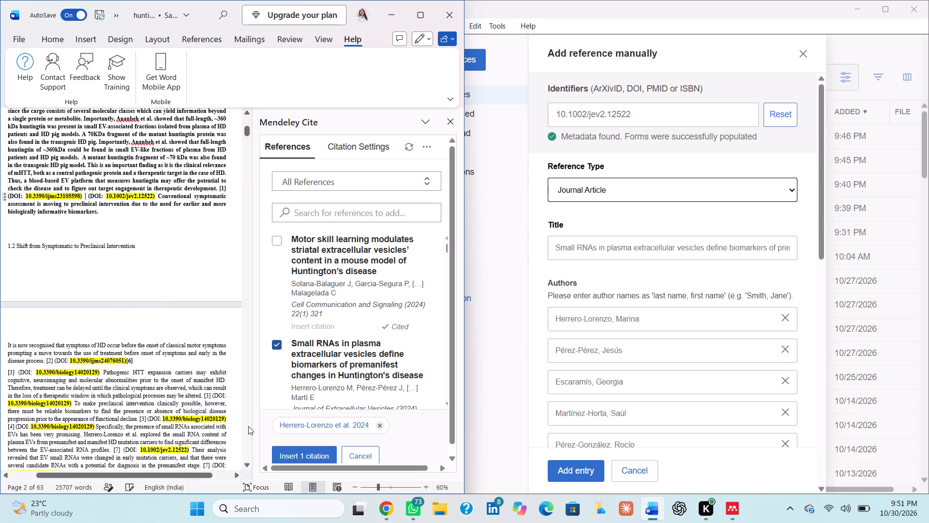
pyautogui.click(287, 457)
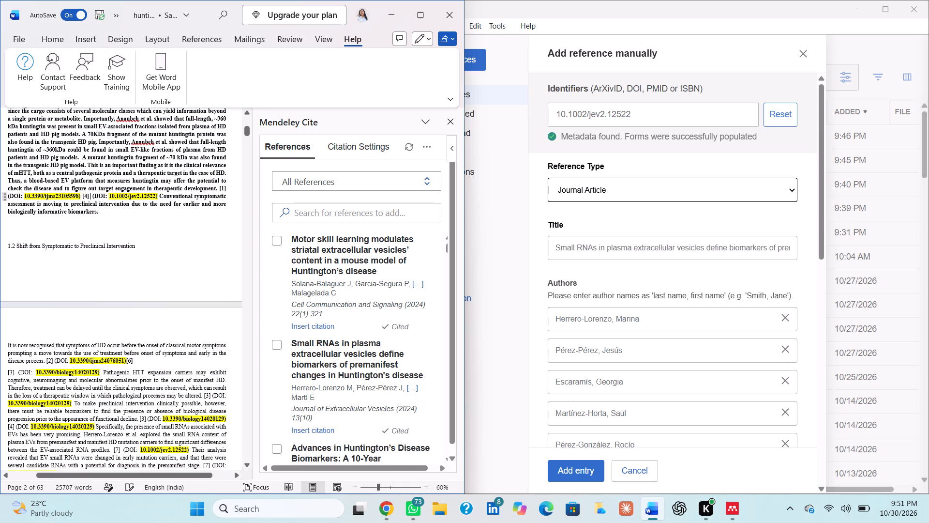
# Remove the blank lines above the heading "1.2 Shift from Symptomatic to Preclinical Intervention".
pyautogui.click(1, 242)
pyautogui.click(7, 250)
pyautogui.press('BackSpace')
pyautogui.press('BackSpace')
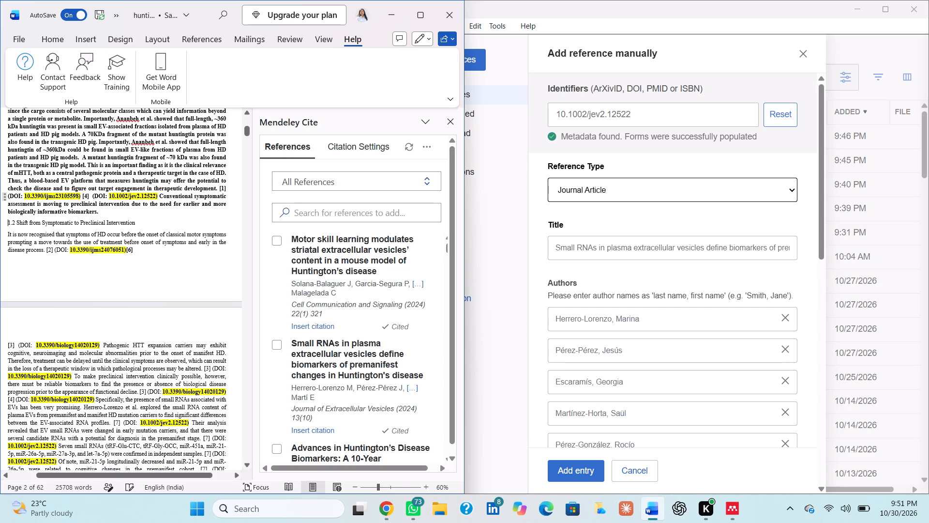
# Copy DOI 10.3390/ijms24076051 from section 1.2 and look up its metadata in Mendeley Reference Manager's manual reference form.
pyautogui.moveTo(69, 248); pyautogui.dragTo(114, 249)
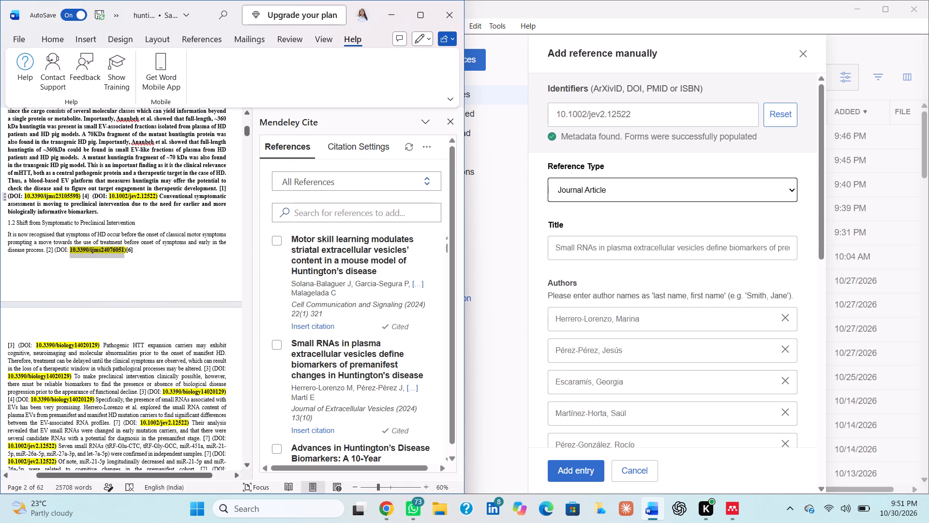
pyautogui.moveTo(114, 249); pyautogui.dragTo(117, 249)
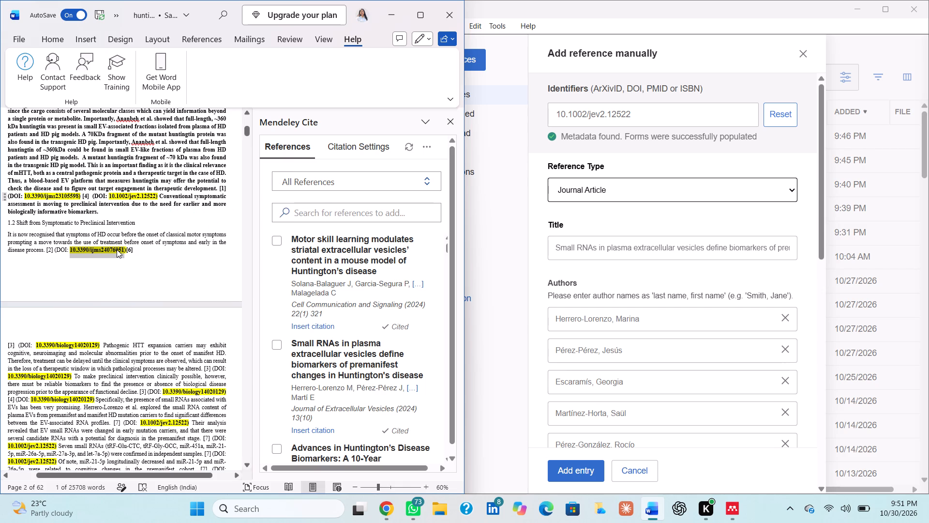
pyautogui.hotkey('ctrl', 'c')
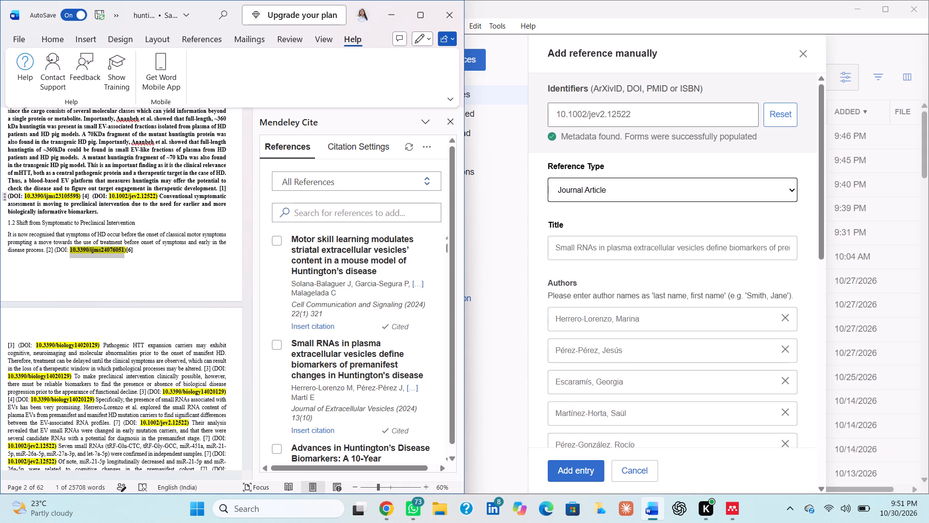
pyautogui.click(656, 120)
pyautogui.click(767, 116)
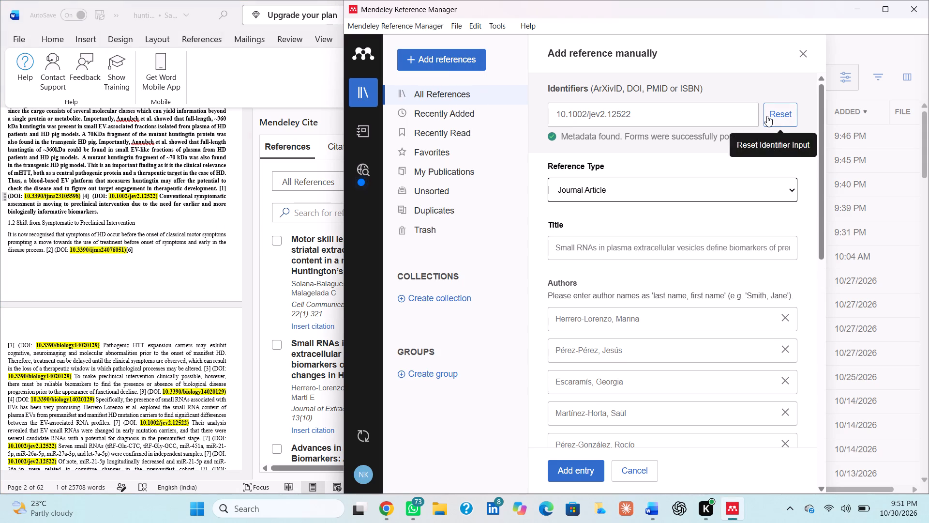
pyautogui.click(702, 121)
pyautogui.hotkey('ctrl', 'v')
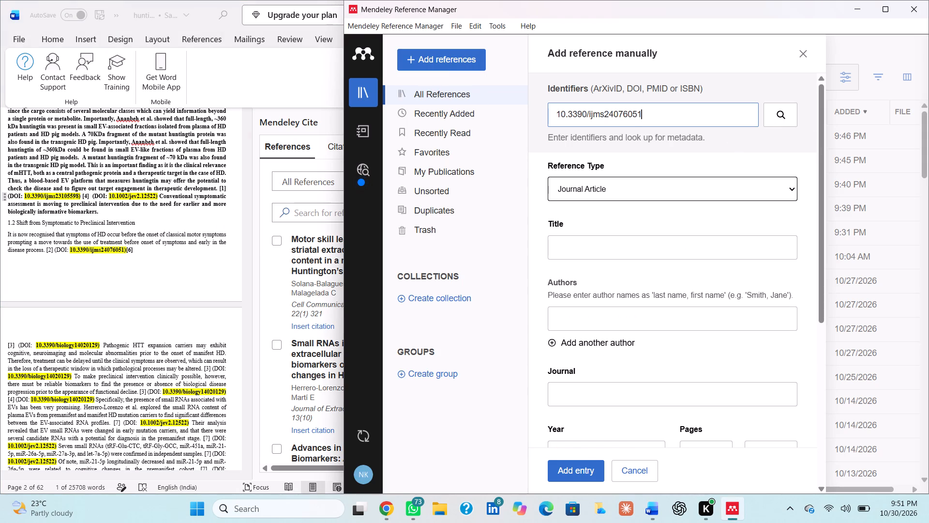
pyautogui.press('Return')
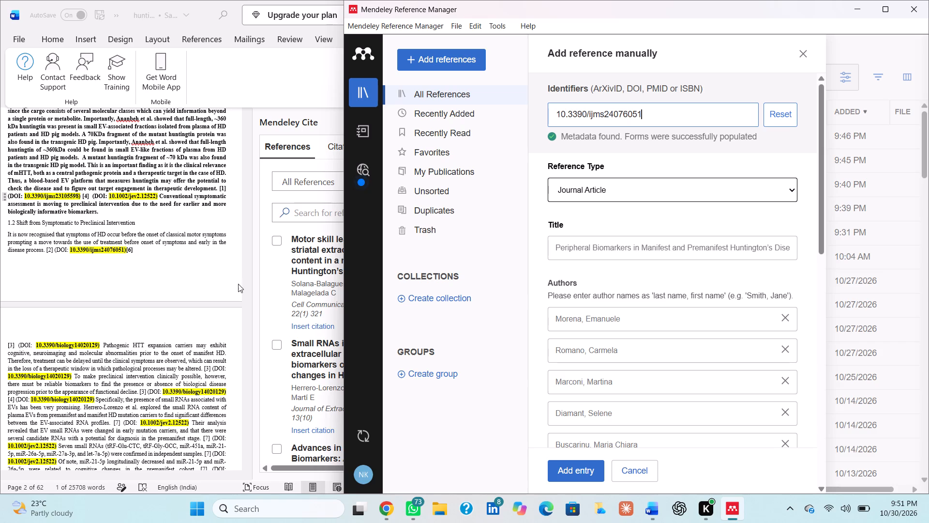
# Back in Word, replace the typed [2] after "disease process." with a Mendeley citation of Morena et al. 2023, "Peripheral Biomarkers in Manifest and Premanifest Huntington's Disease".
pyautogui.click(225, 278)
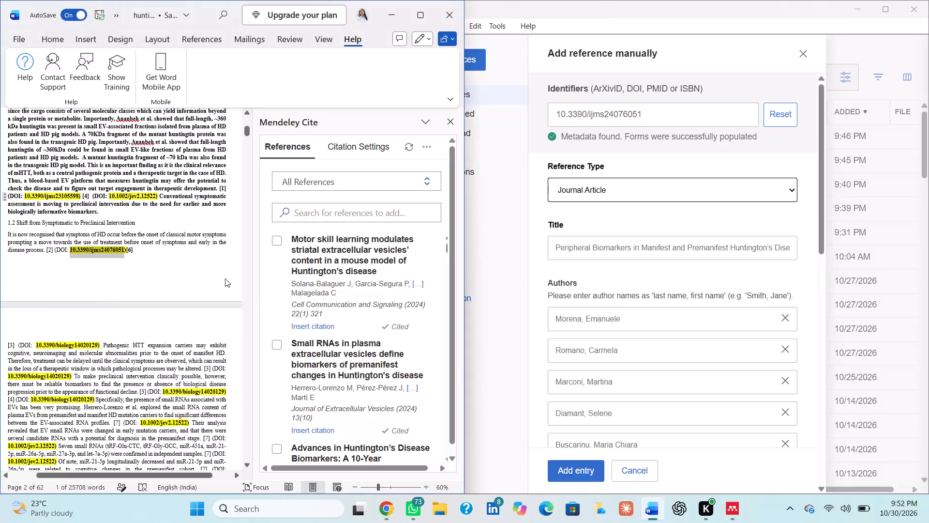
pyautogui.click(54, 250)
pyautogui.press('BackSpace')
pyautogui.press('BackSpace')
pyautogui.press('BackSpace')
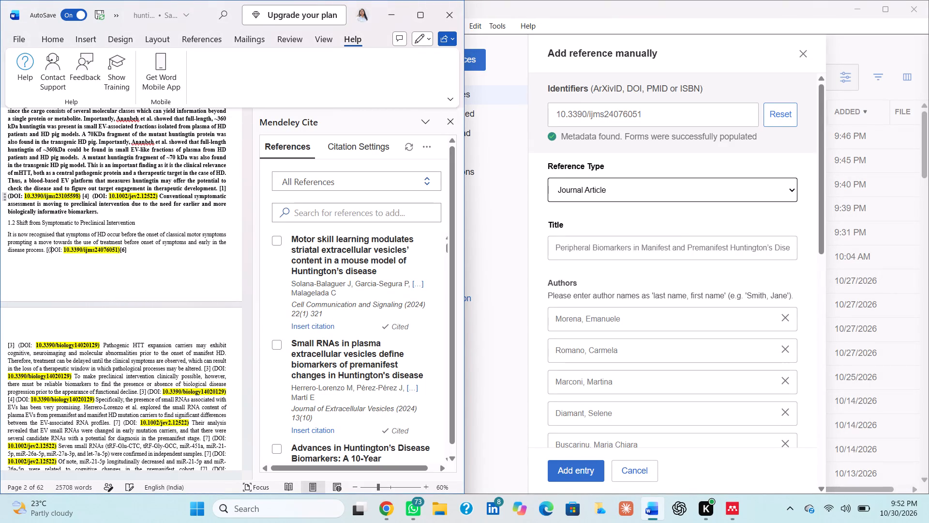
pyautogui.press('BackSpace')
pyautogui.scroll(-1, 273, 349)
pyautogui.click(276, 318)
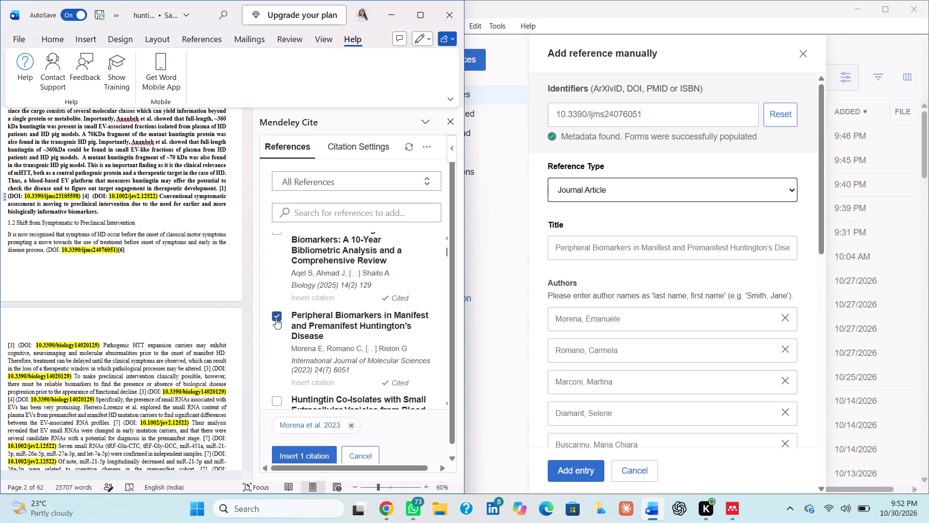
pyautogui.click(303, 452)
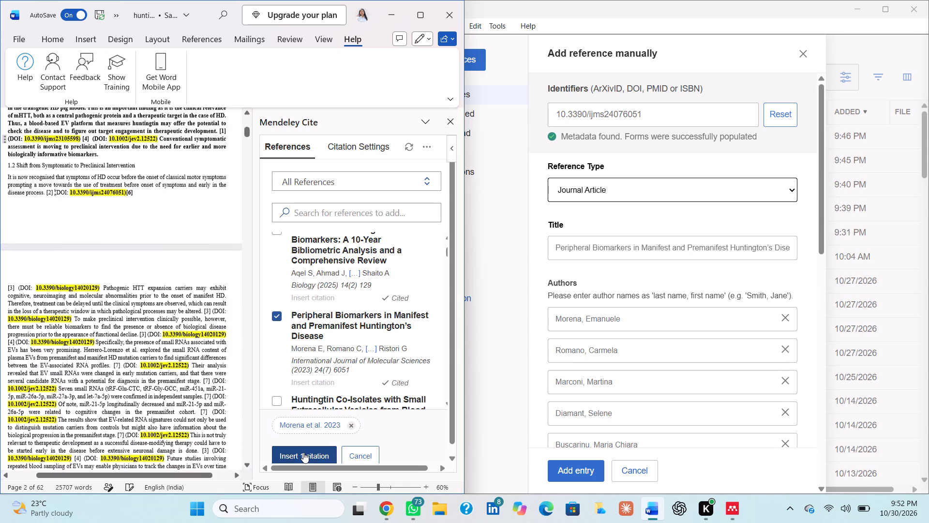
# Delete the bold [6] citation that follows DOI 10.3390/ijms24076051 at the end of section 1.2's first paragraph.
pyautogui.click(141, 197)
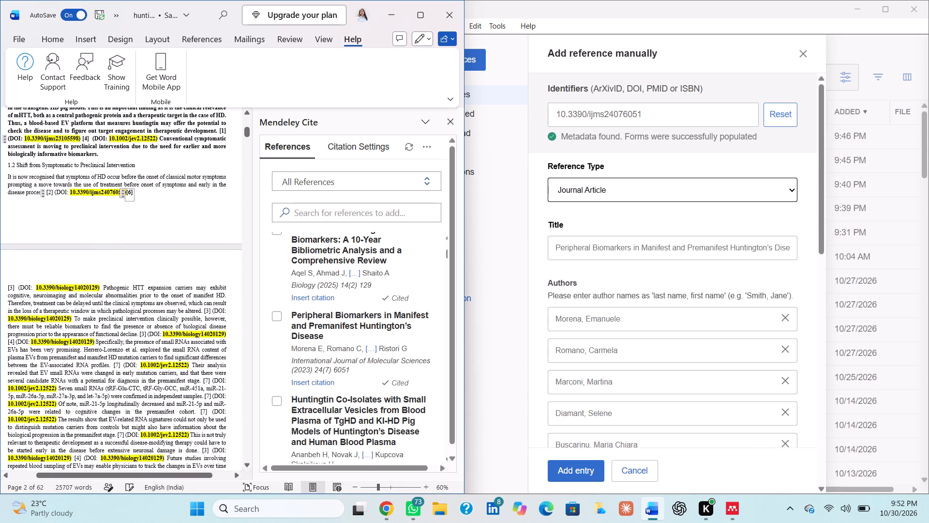
pyautogui.press('BackSpace')
pyautogui.press('BackSpace')
pyautogui.press('BackSpace')
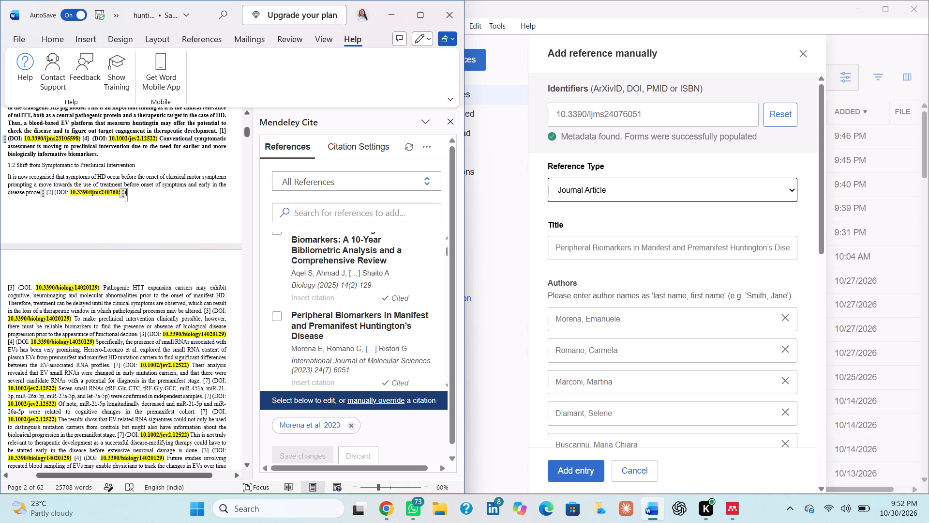
# Copy DOI 10.3390/biology14020129 from before "Pathogenic HTT expansion carriers" and look up its metadata in Mendeley Reference Manager, stripping the stray leading colon.
pyautogui.moveTo(33, 286); pyautogui.dragTo(74, 290)
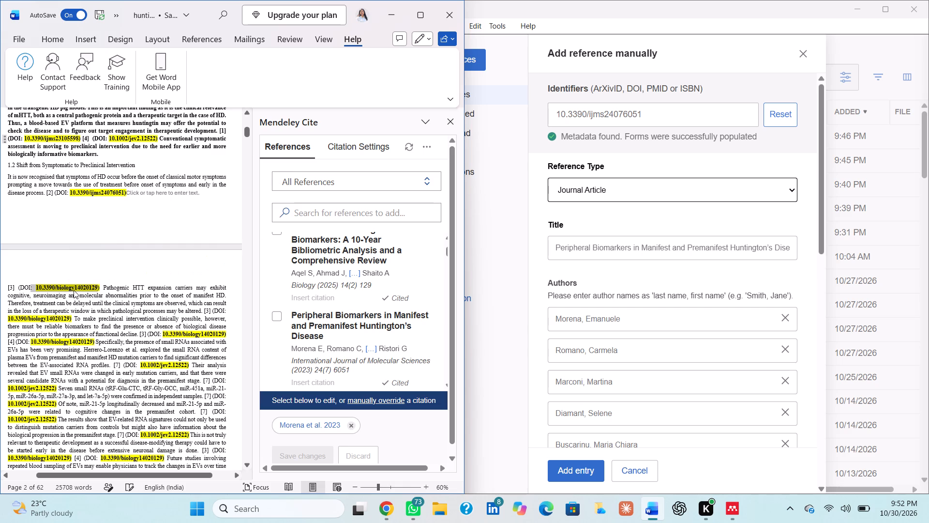
pyautogui.hotkey('ctrl', 'c')
pyautogui.click(662, 115)
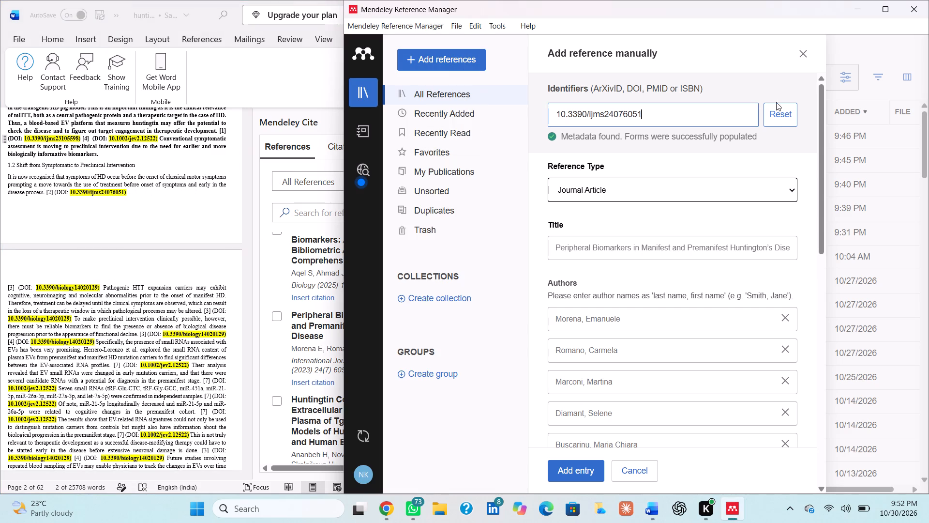
pyautogui.click(780, 112)
pyautogui.hotkey('ctrl', 'v')
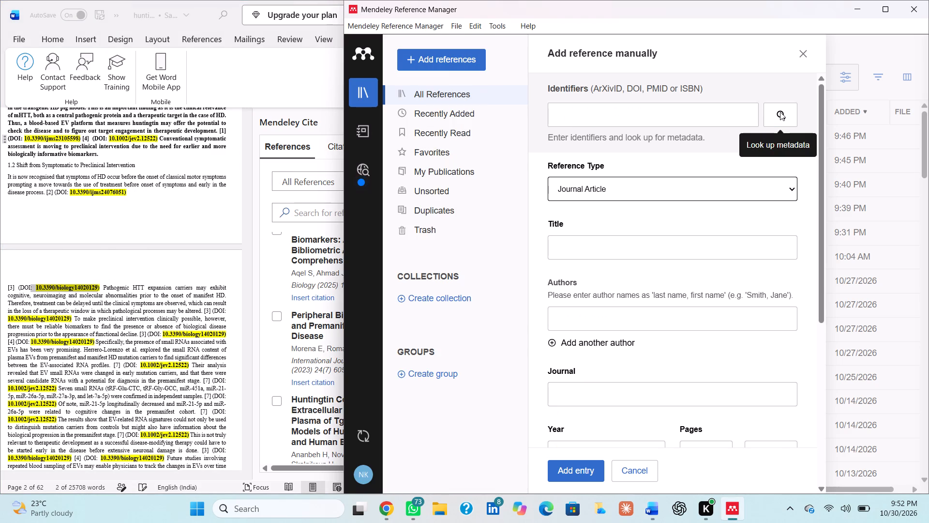
pyautogui.click(741, 114)
pyautogui.hotkey('ctrl', 'v')
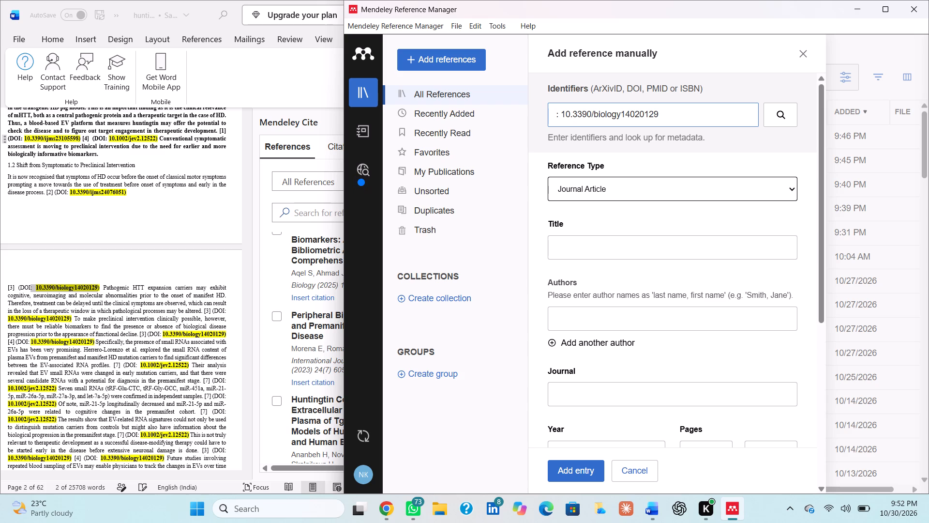
pyautogui.click(560, 116)
pyautogui.press('BackSpace')
pyautogui.press('BackSpace')
pyautogui.press('BackSpace')
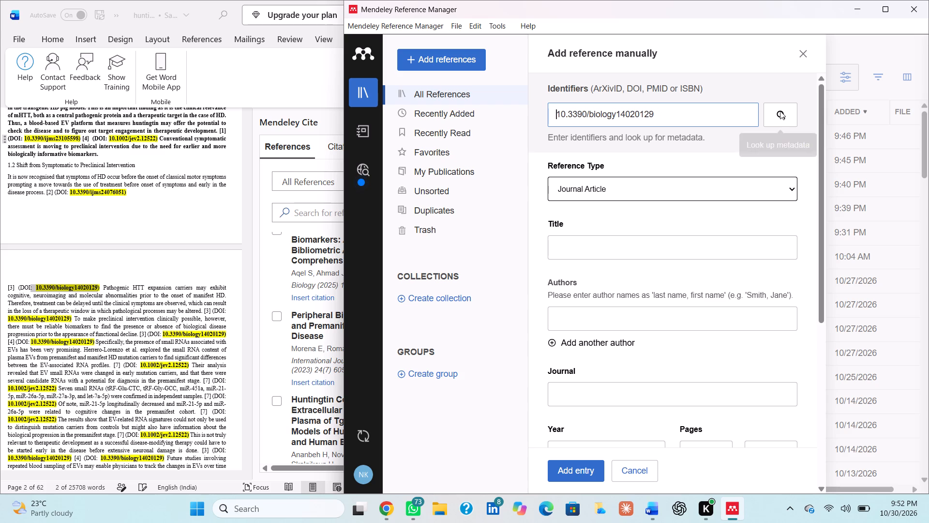
pyautogui.click(780, 111)
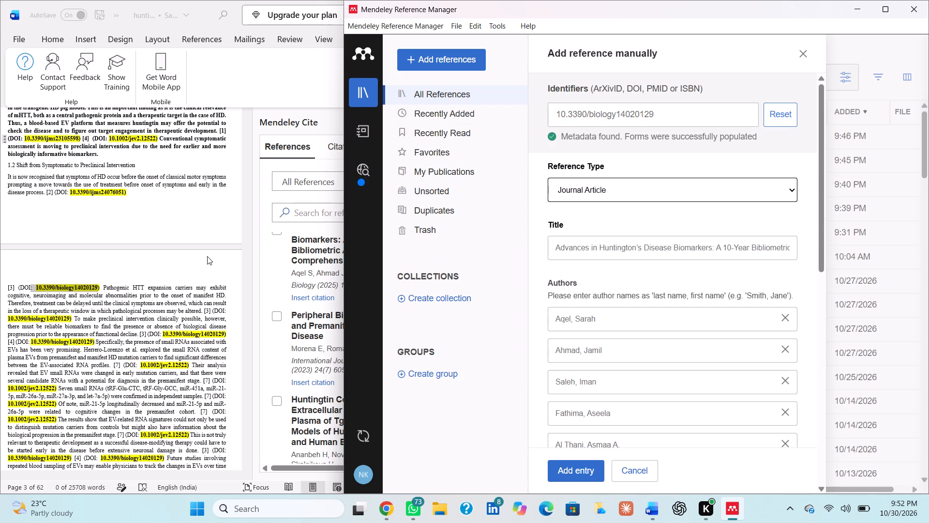
# Back in Word, join the "Pathogenic HTT expansion carriers" paragraph to the previous one, replacing its leading typed [3] with a Mendeley citation of Aqel et al. 2025.
pyautogui.scroll(2, 288, 258)
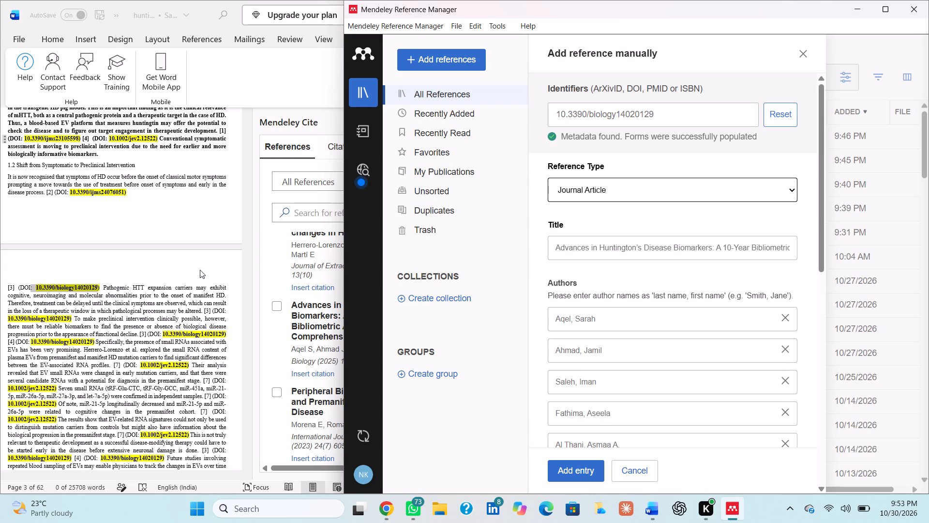
pyautogui.rightClick(200, 270)
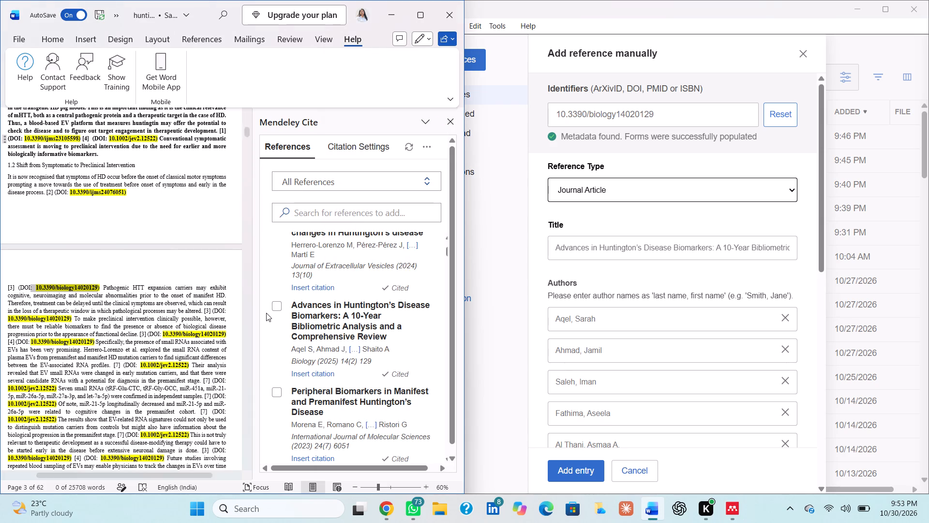
pyautogui.click(276, 306)
pyautogui.click(17, 287)
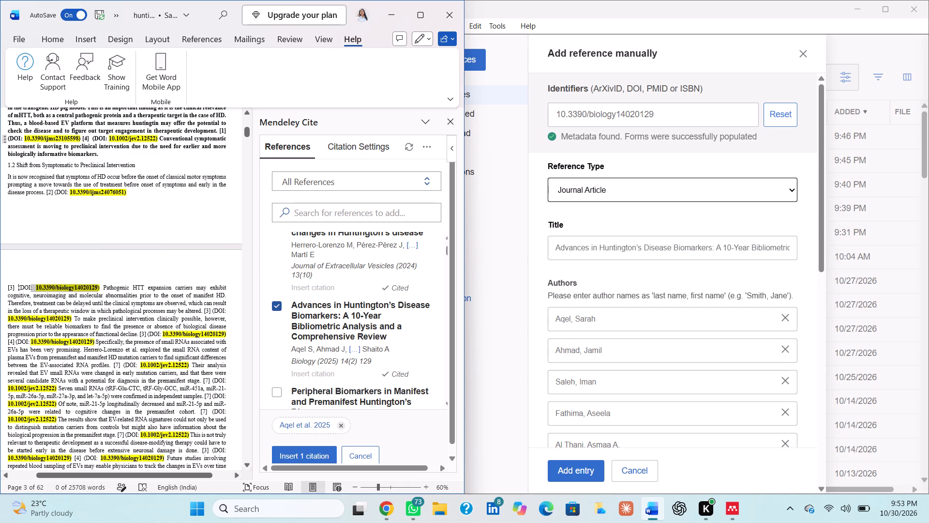
pyautogui.press('BackSpace')
pyautogui.press('BackSpace')
pyautogui.press('BackSpace')
pyautogui.press('BackSpace')
pyautogui.press('BackSpace')
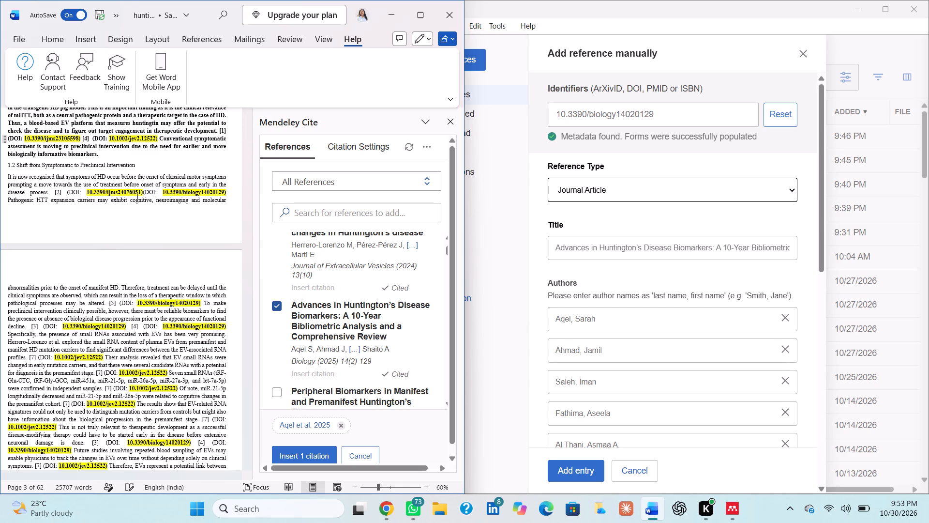
pyautogui.press('space')
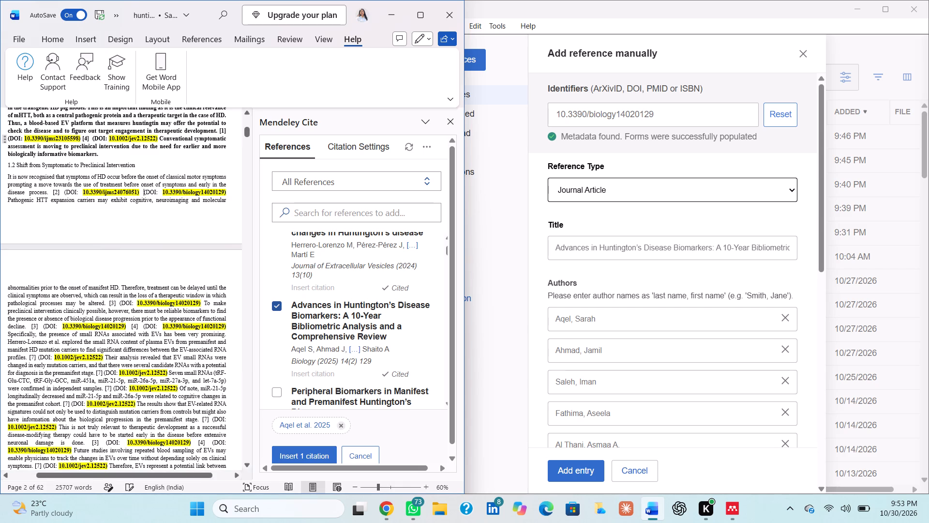
pyautogui.click(290, 460)
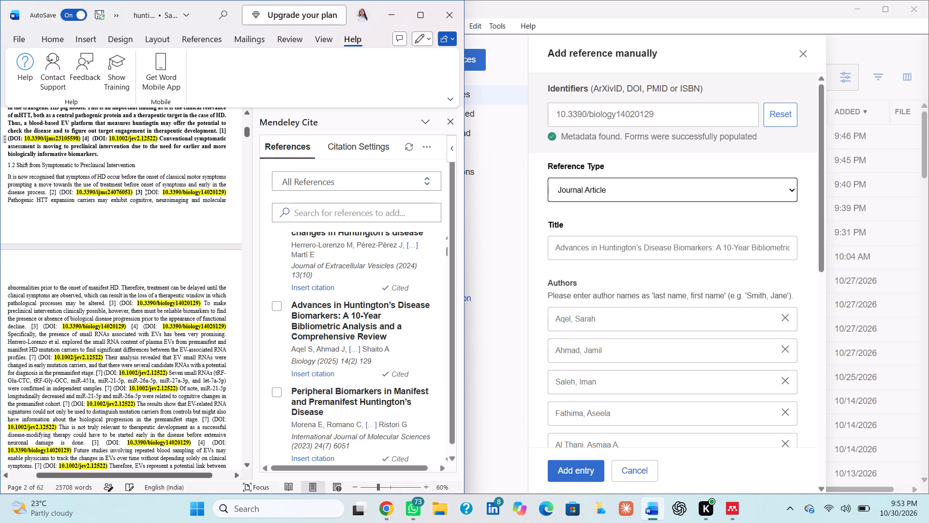
# Delete the typed [3] marker with DOI 10.3390/biology14020129 between "may be altered." and "To make preclinical intervention".
pyautogui.moveTo(109, 302); pyautogui.dragTo(195, 308)
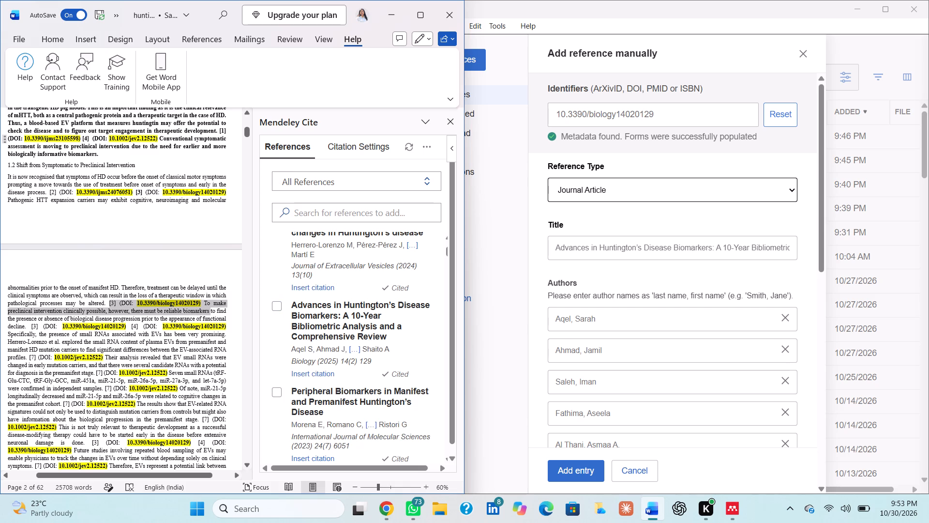
pyautogui.moveTo(195, 308); pyautogui.dragTo(199, 303)
pyautogui.press('BackSpace')
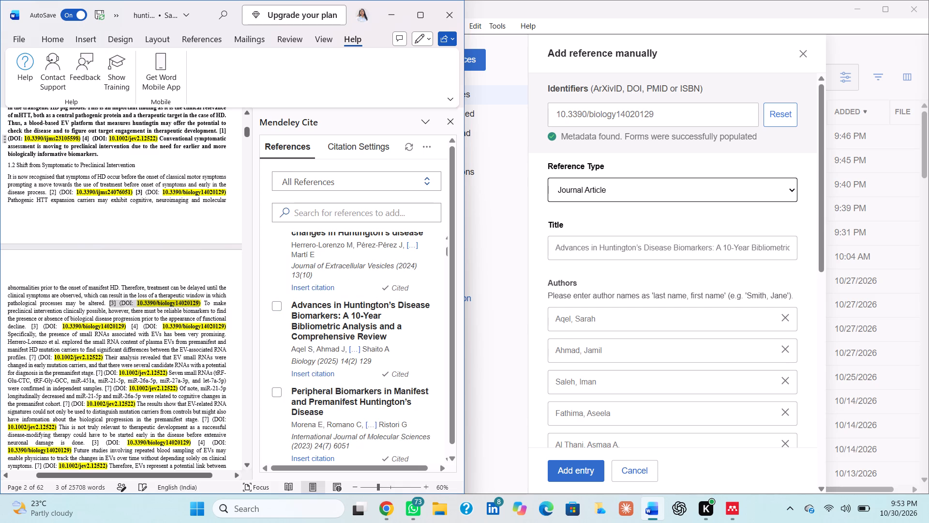